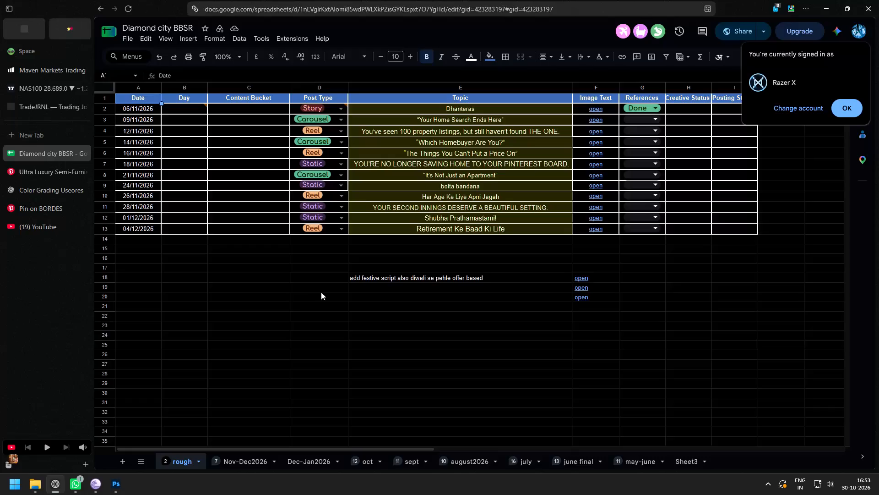
# On the Nov-Dec2026 sheet, set the creative status of the 1/12/2026 "MODERN LIVING. EVERYDAY COMFORT." post to In progress.
pyautogui.click(233, 458)
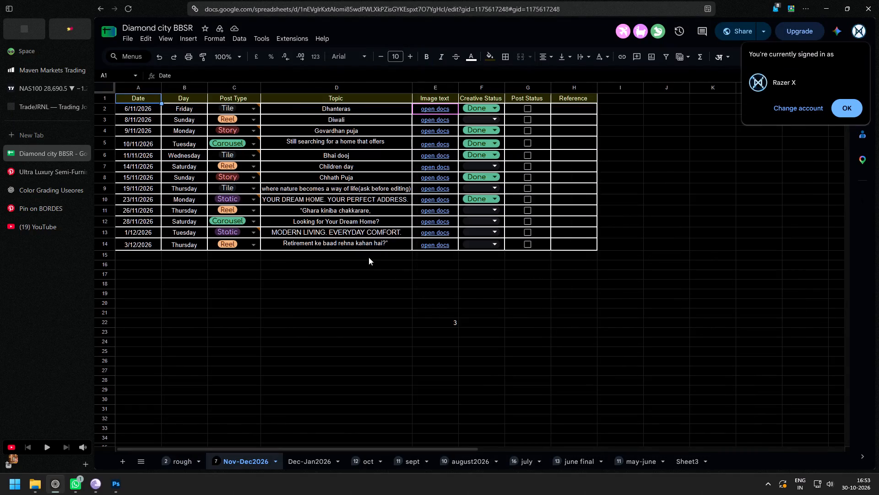
pyautogui.click(342, 272)
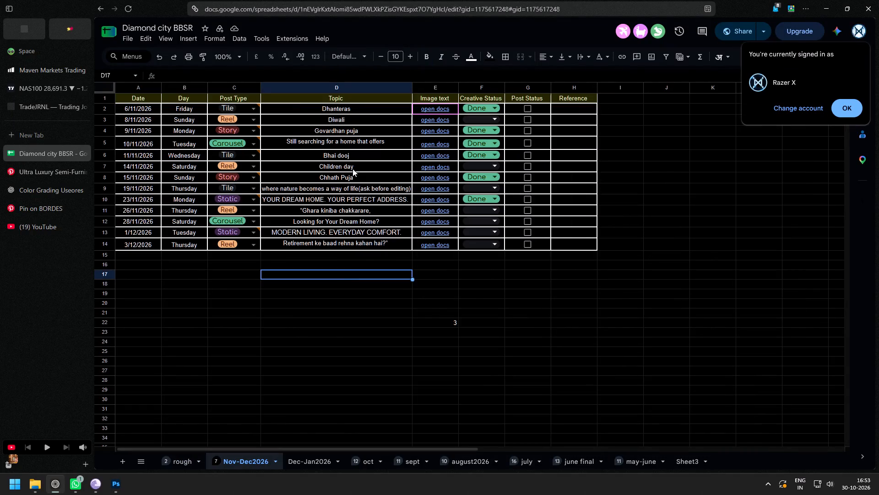
pyautogui.click(351, 181)
pyautogui.click(360, 166)
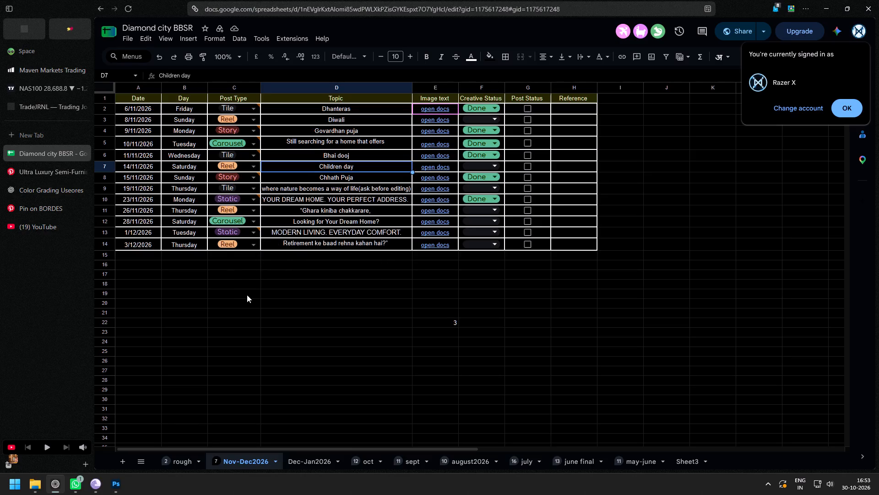
pyautogui.click(473, 231)
pyautogui.click(476, 263)
pyautogui.click(346, 287)
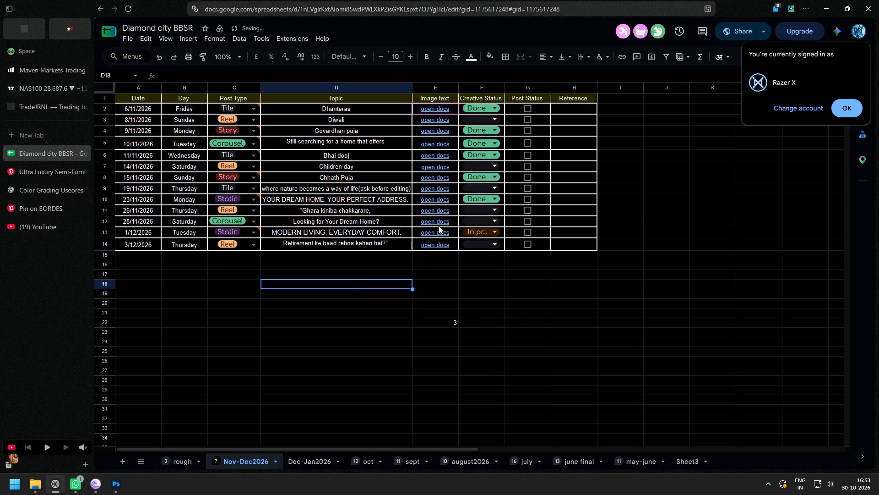
# Open the linked content document for the 1/12/2026 static post.
pyautogui.click(429, 235)
pyautogui.click(452, 252)
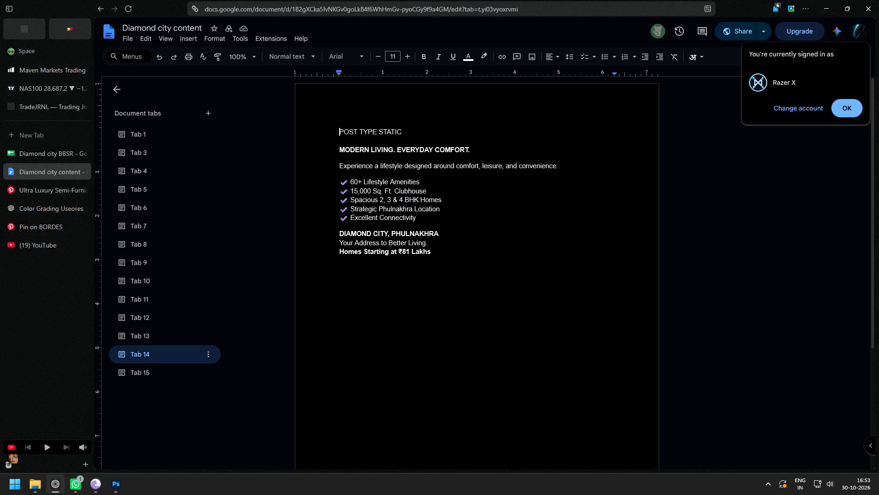
pyautogui.click(42, 189)
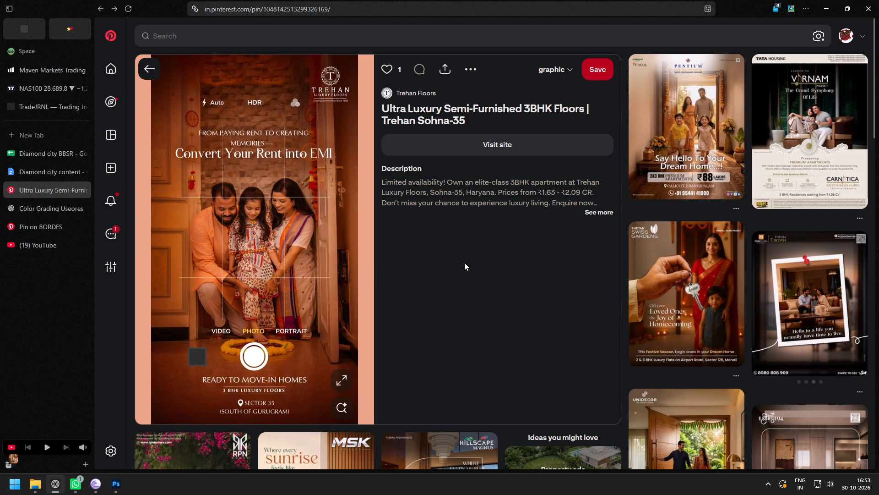
pyautogui.scroll(-2, 464, 263)
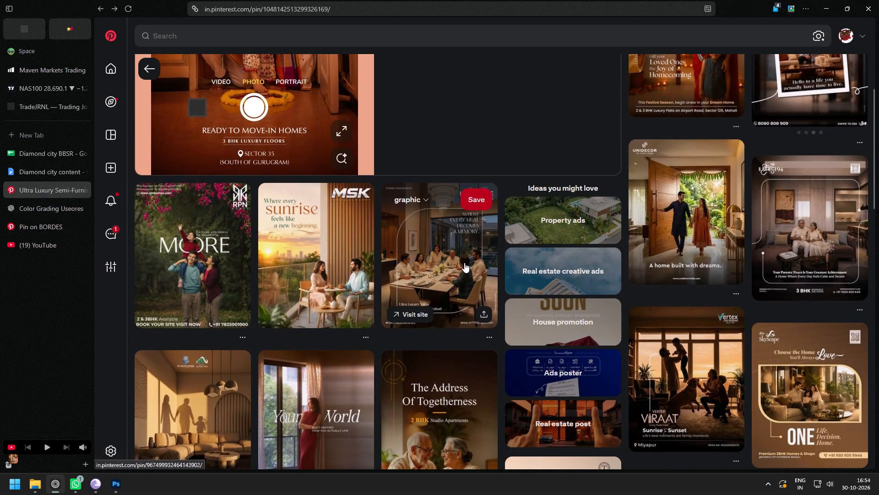
pyautogui.click(320, 249)
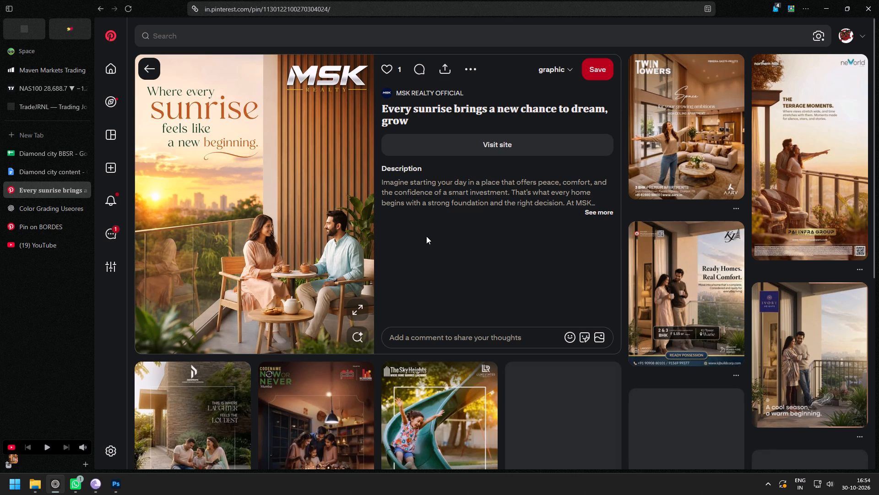
pyautogui.scroll(-1, 426, 236)
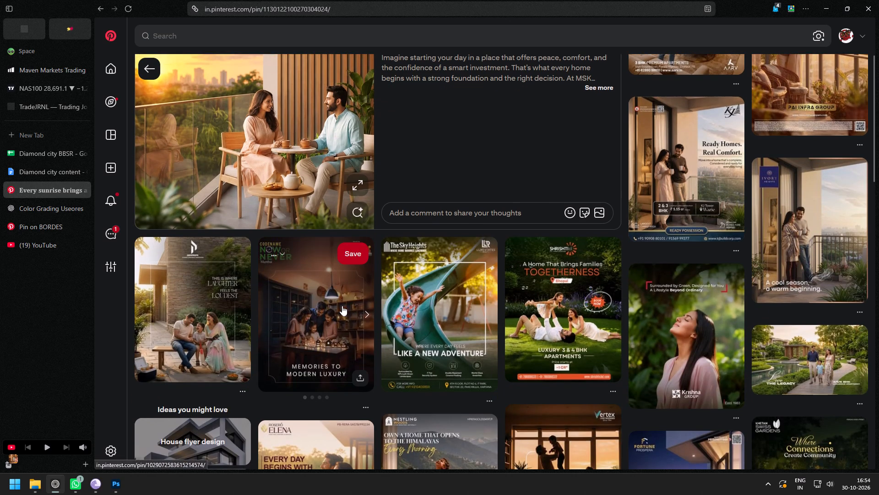
pyautogui.scroll(-2, 336, 302)
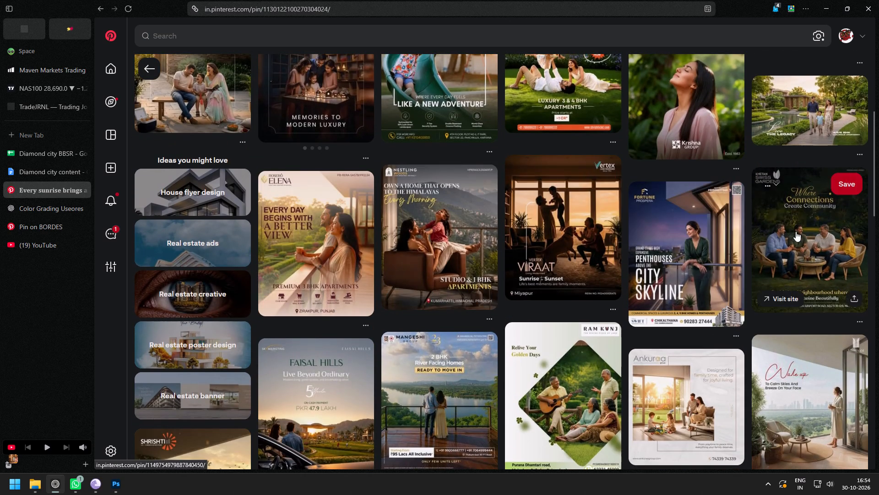
pyautogui.click(810, 238)
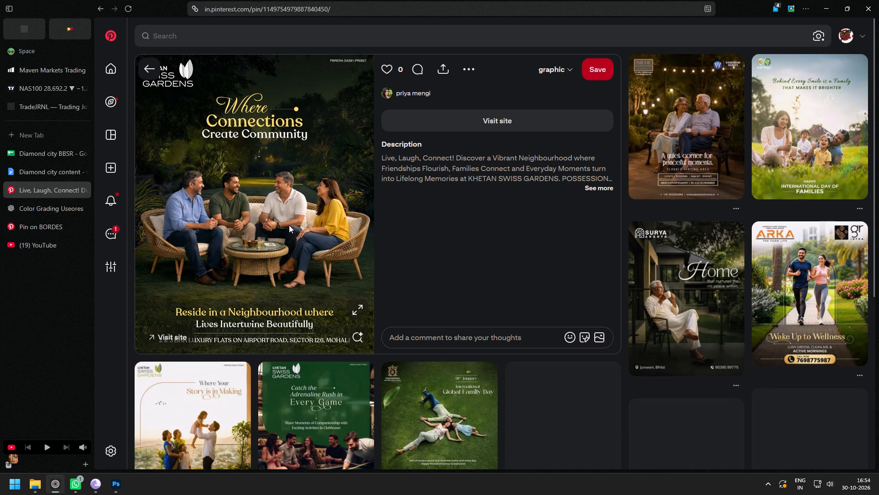
pyautogui.scroll(-1, 289, 225)
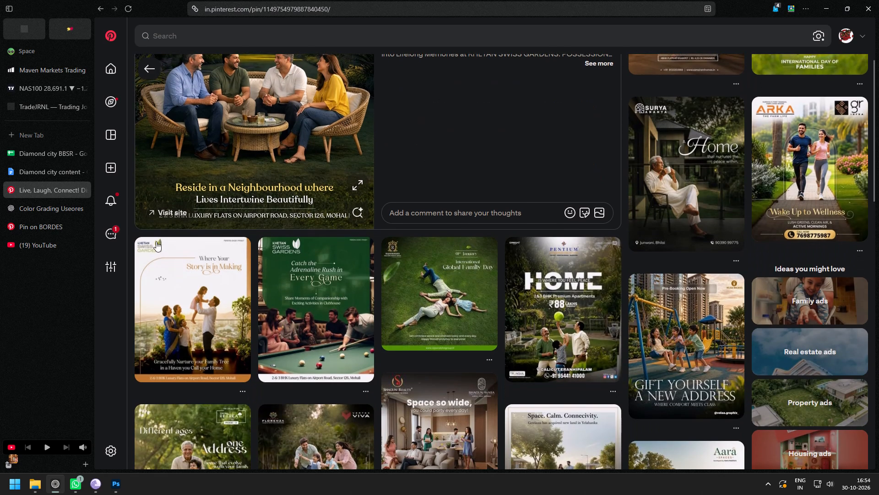
pyautogui.click(42, 172)
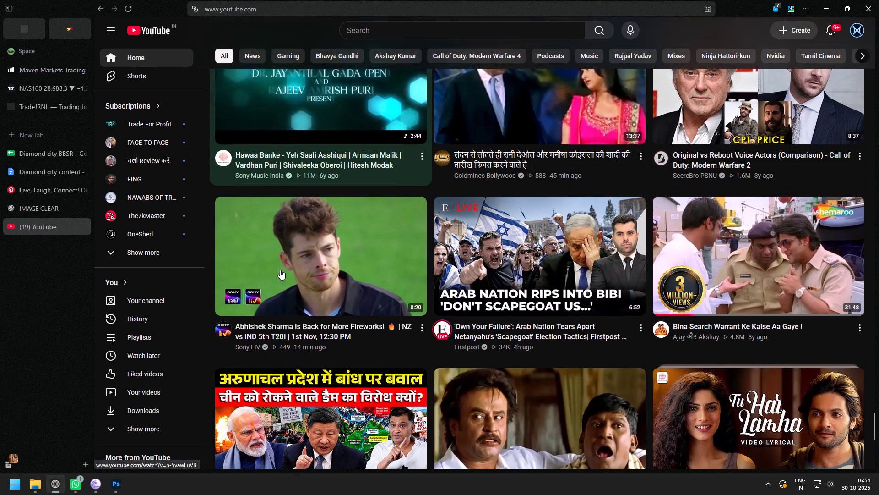
pyautogui.scroll(1, 333, 317)
pyautogui.scroll(-2, 333, 317)
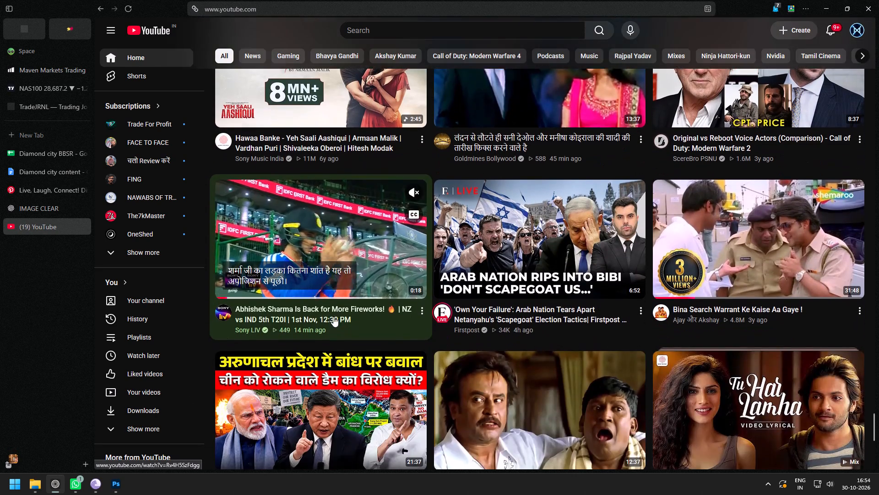
pyautogui.scroll(-2, 333, 317)
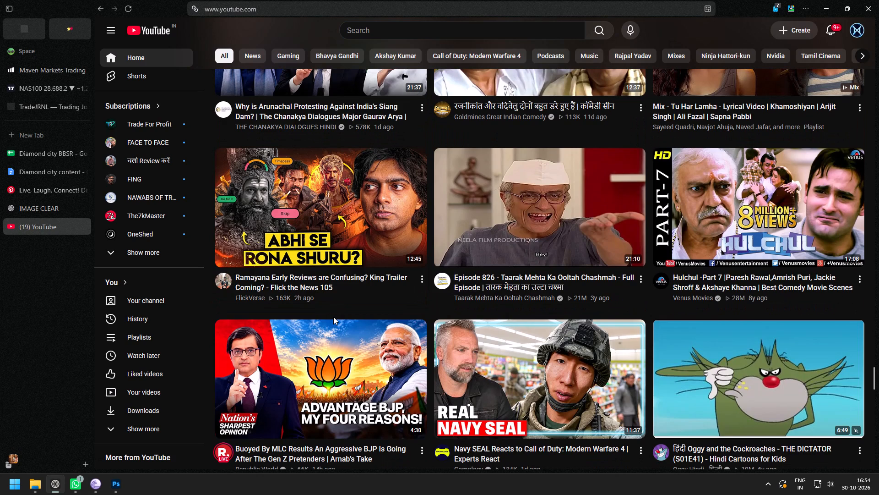
pyautogui.scroll(-2, 333, 317)
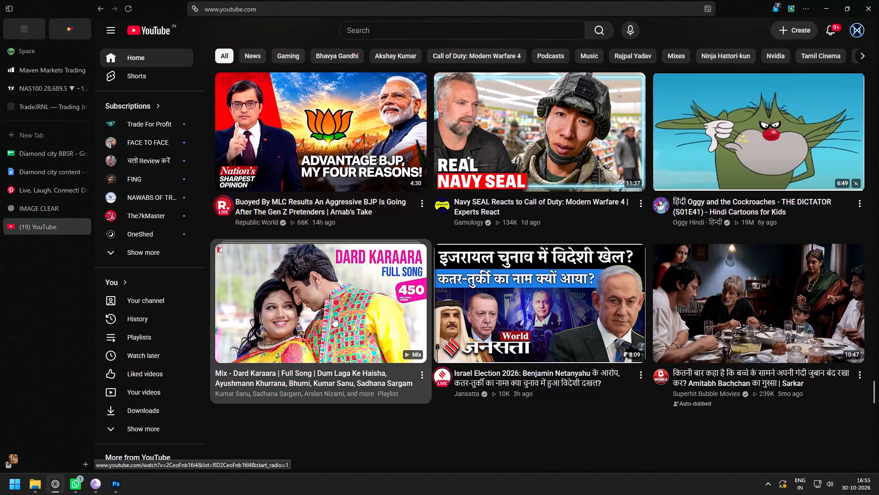
pyautogui.scroll(-2, 333, 317)
pyautogui.scroll(1, 333, 317)
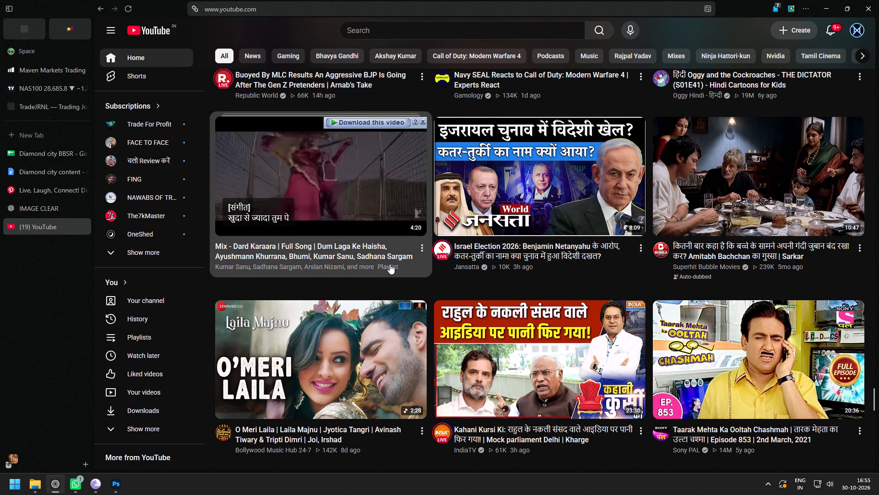
pyautogui.scroll(-2, 390, 264)
pyautogui.scroll(1, 390, 264)
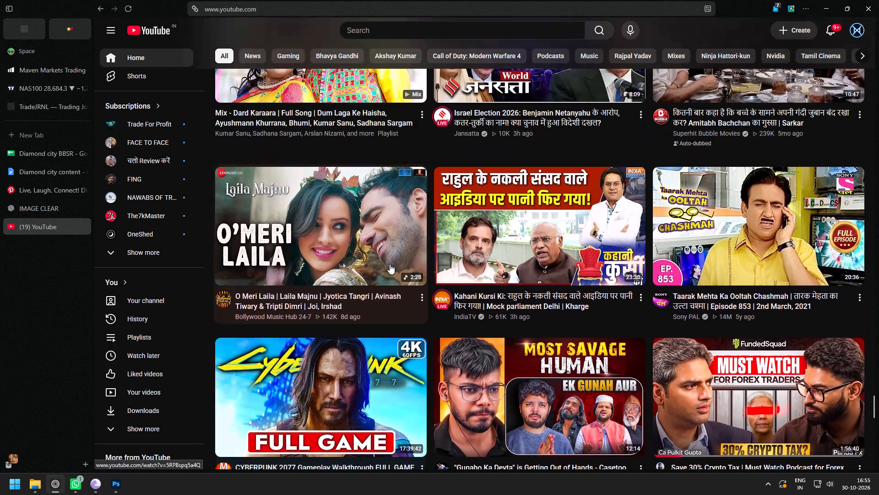
pyautogui.scroll(-2, 390, 264)
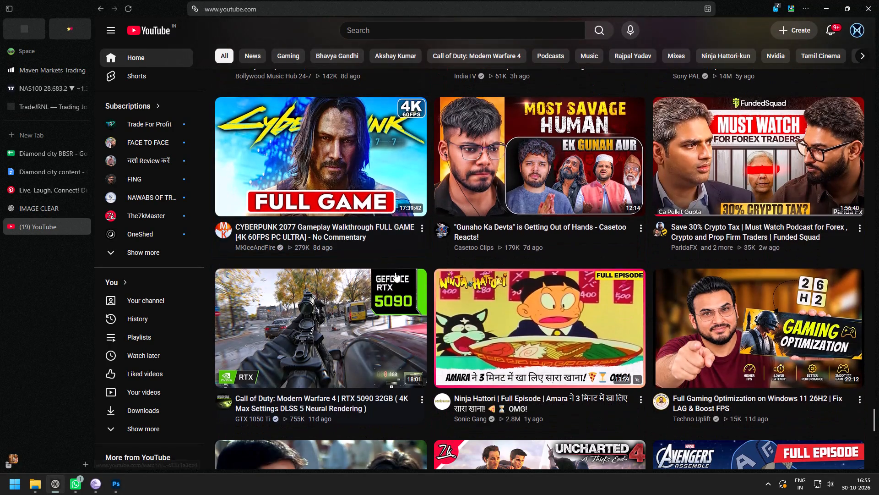
pyautogui.scroll(-2, 392, 265)
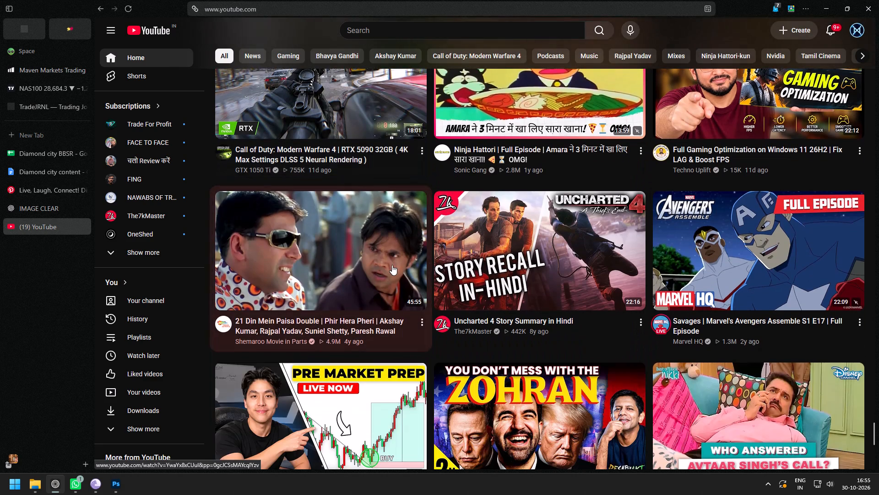
pyautogui.scroll(-2, 392, 265)
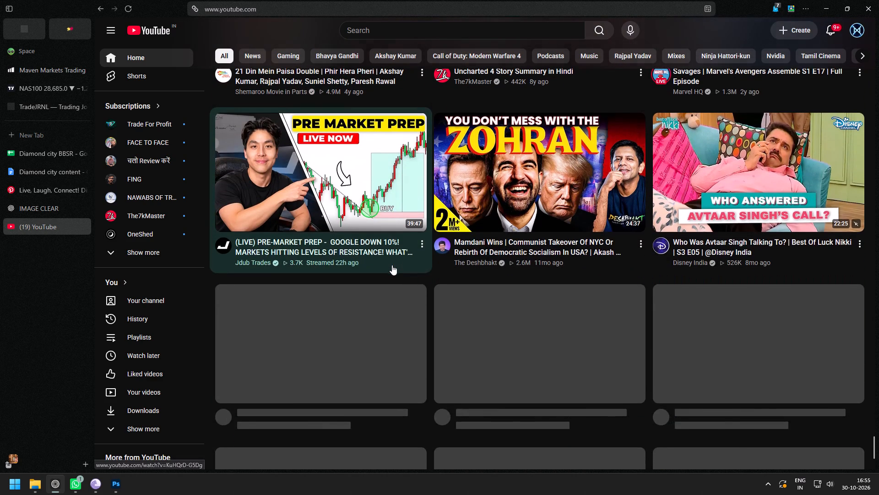
pyautogui.scroll(2, 392, 265)
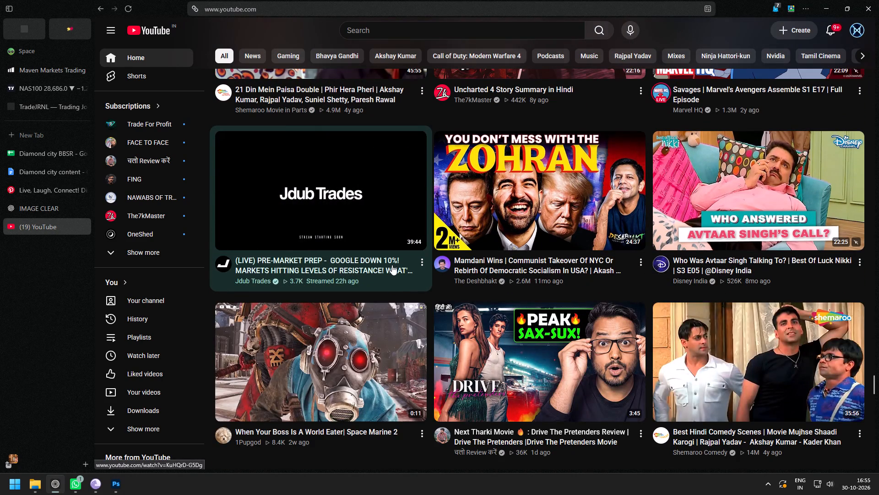
pyautogui.scroll(4, 392, 265)
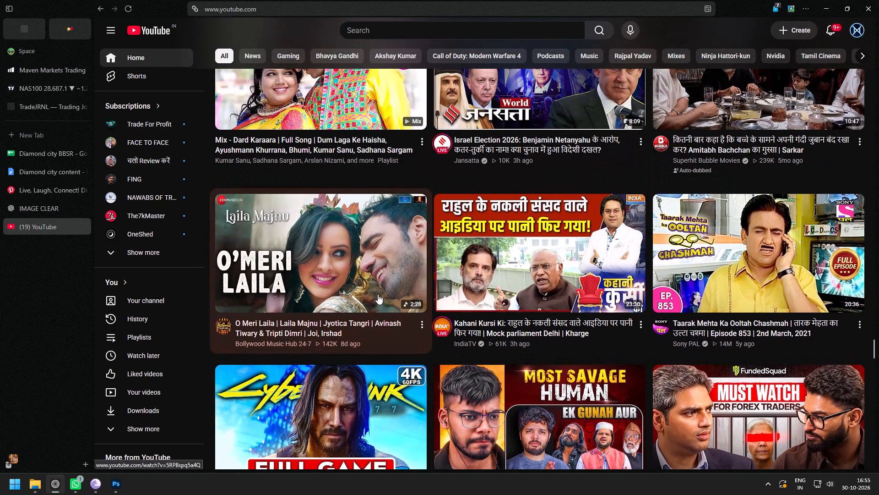
pyautogui.scroll(1, 378, 294)
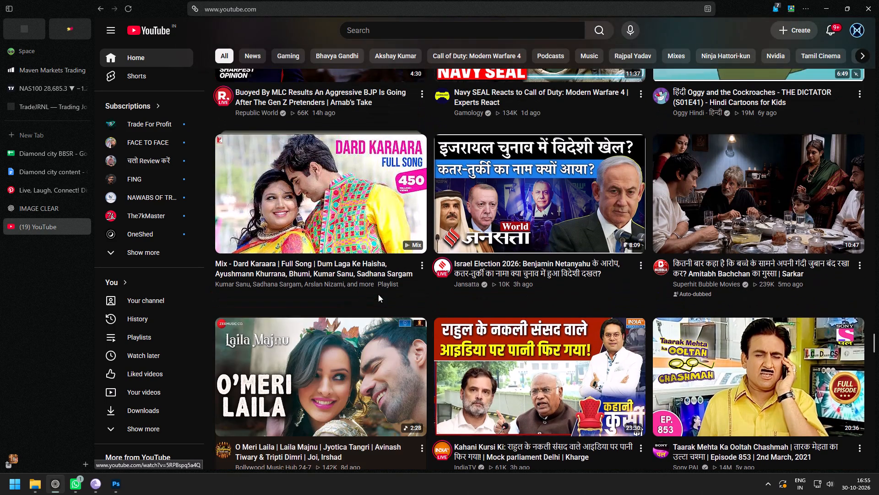
pyautogui.click(548, 177)
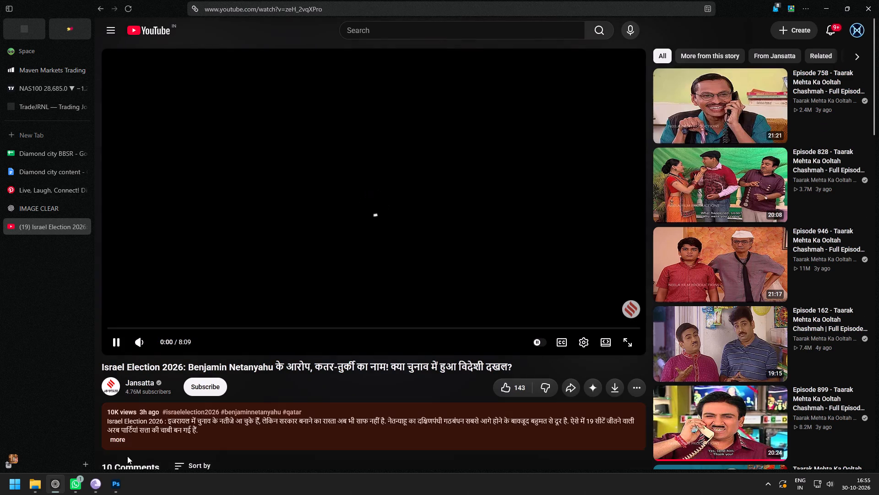
# Switch to Photoshop.
pyautogui.click(120, 491)
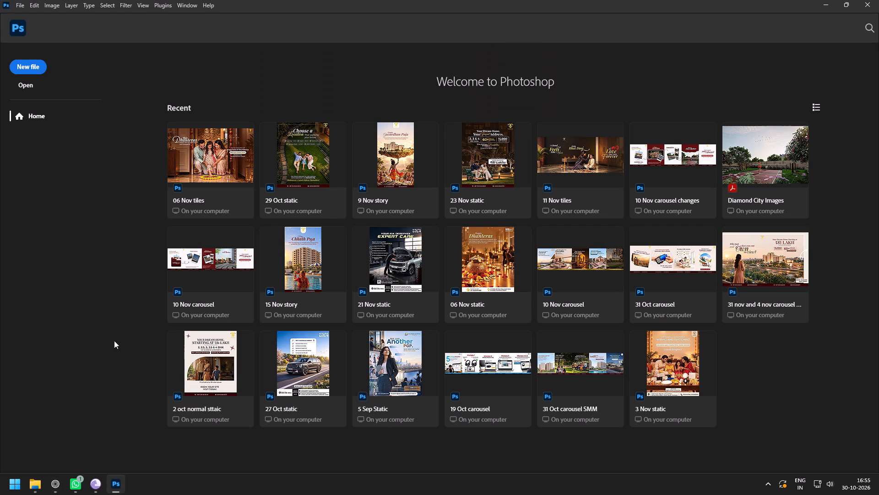
# Create a new 1080 x 1350 px document at 72 ppi from the saved STATIC preset.
pyautogui.click(27, 65)
pyautogui.click(265, 88)
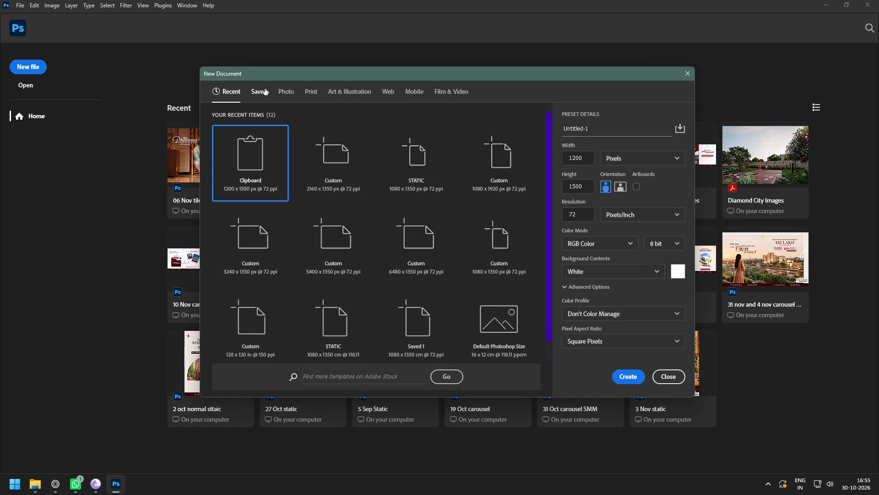
pyautogui.click(252, 165)
pyautogui.click(636, 377)
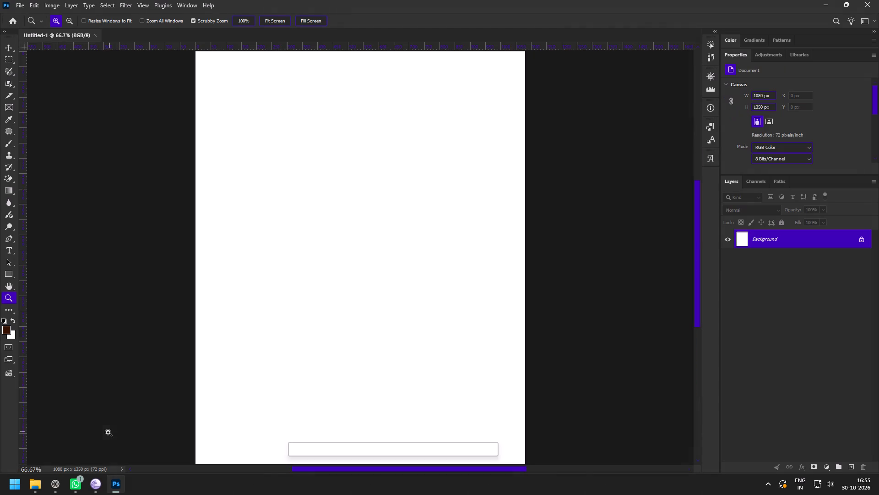
# Bring the "footer logo DC bhuwesar" footer and "footer logo DC bhumeswar" logo from the Dimond City Ested state folder into the document.
pyautogui.click(35, 485)
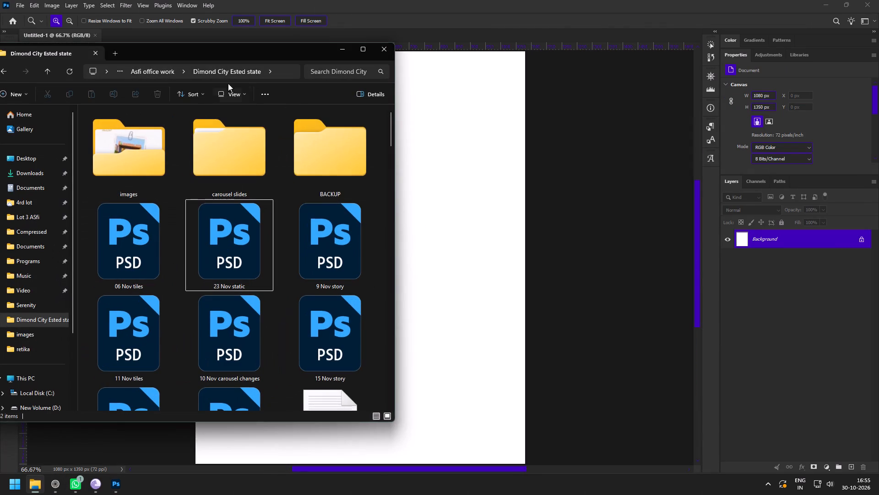
pyautogui.moveTo(238, 55); pyautogui.dragTo(341, 38)
pyautogui.scroll(-3, 316, 218)
pyautogui.scroll(-3, 293, 305)
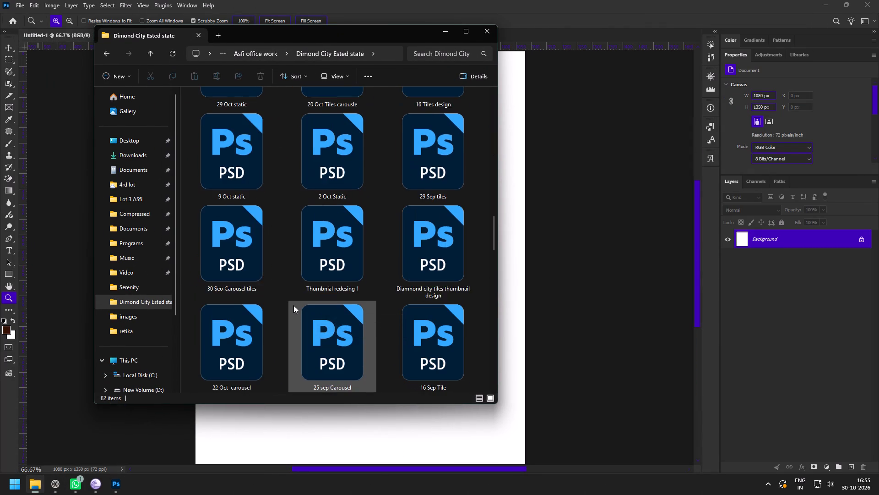
pyautogui.scroll(-4, 293, 305)
pyautogui.scroll(-3, 336, 310)
pyautogui.scroll(1, 336, 310)
pyautogui.scroll(-2, 336, 310)
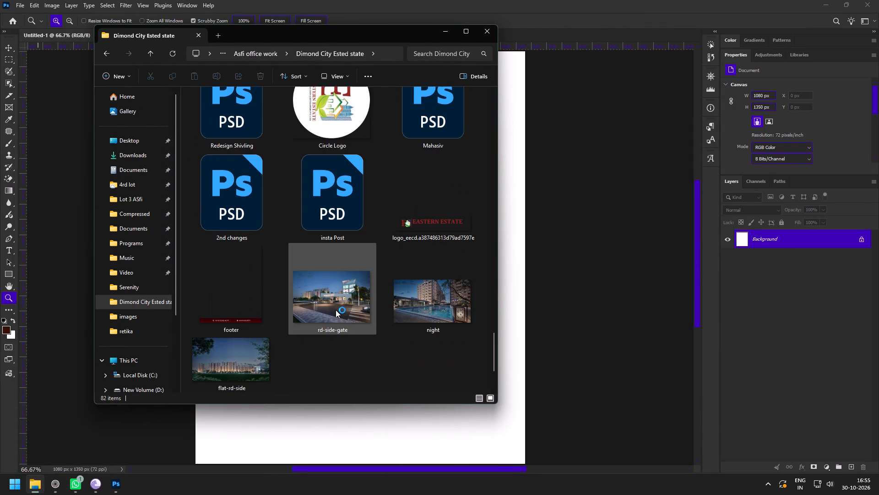
pyautogui.scroll(-2, 336, 310)
pyautogui.scroll(3, 336, 310)
pyautogui.click(245, 309)
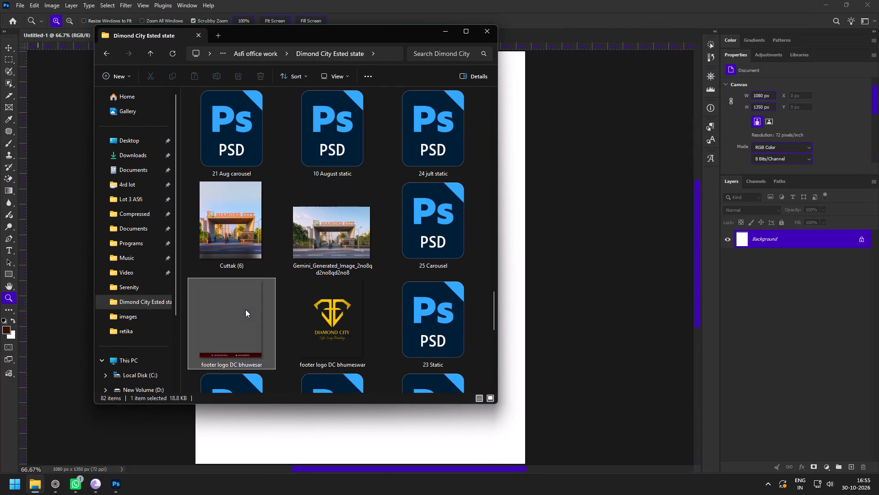
pyautogui.keyDown('ctrl'); pyautogui.click(331, 310); pyautogui.keyUp('ctrl')
pyautogui.moveTo(214, 318); pyautogui.dragTo(547, 268)
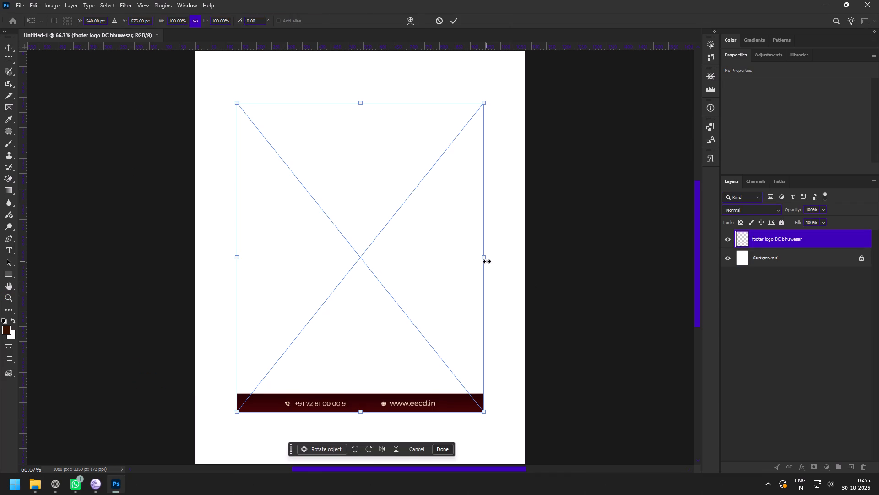
# Scale the footer graphic to the full 1080 px canvas width and commit its placement.
pyautogui.moveTo(487, 261); pyautogui.dragTo(528, 257)
pyautogui.click(456, 23)
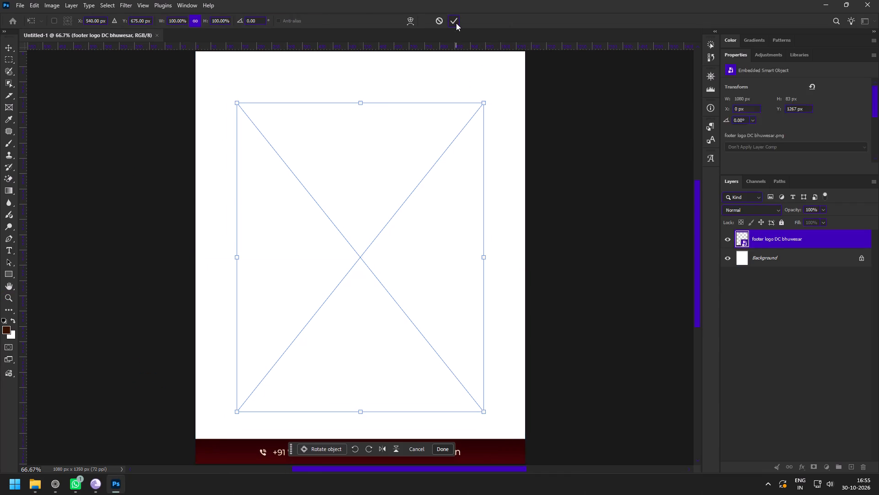
# Scale the Diamond City logo to about 22.6% and move it into the canvas's top-right corner.
pyautogui.press('space')
pyautogui.press('space')
pyautogui.moveTo(455, 110); pyautogui.dragTo(445, 169)
pyautogui.keyDown('alt'); pyautogui.moveTo(473, 319); pyautogui.dragTo(379, 307); pyautogui.keyUp('alt')
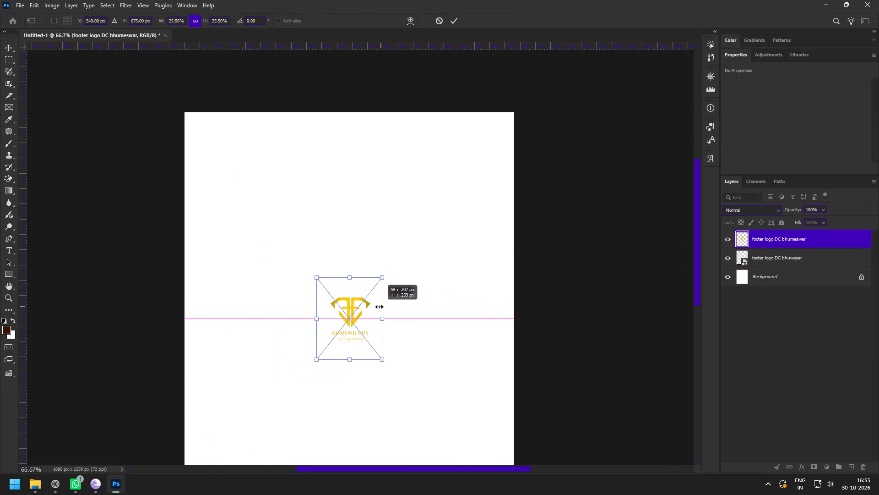
pyautogui.keyDown('alt'); pyautogui.moveTo(379, 307); pyautogui.dragTo(369, 306); pyautogui.keyUp('alt')
pyautogui.moveTo(353, 326); pyautogui.dragTo(486, 149)
pyautogui.moveTo(461, 139); pyautogui.dragTo(448, 140)
pyautogui.click(448, 140)
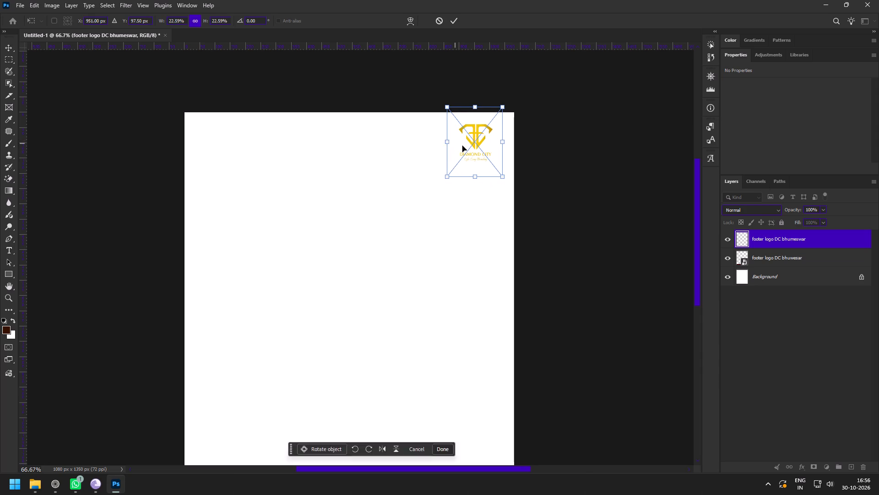
pyautogui.moveTo(464, 146); pyautogui.dragTo(478, 145)
pyautogui.click(490, 155)
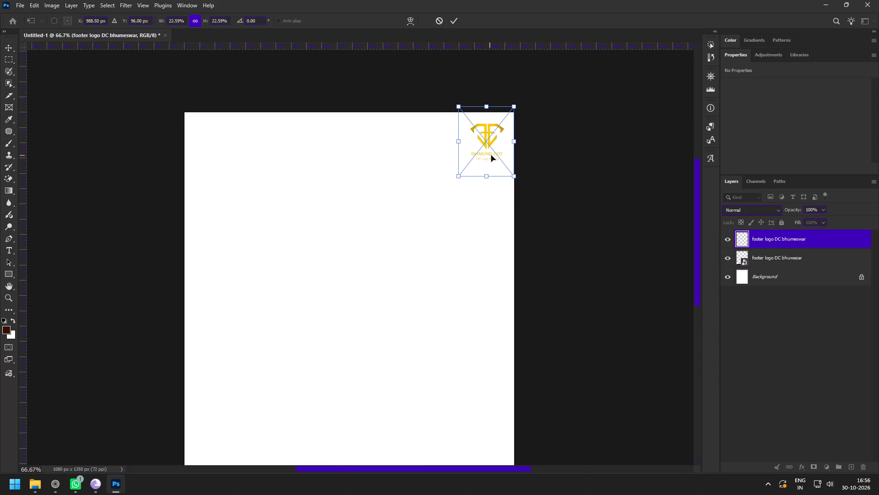
# Nudge the logo right and up to about X 996 px, Y 88.5 px and commit its placement.
pyautogui.press('1')
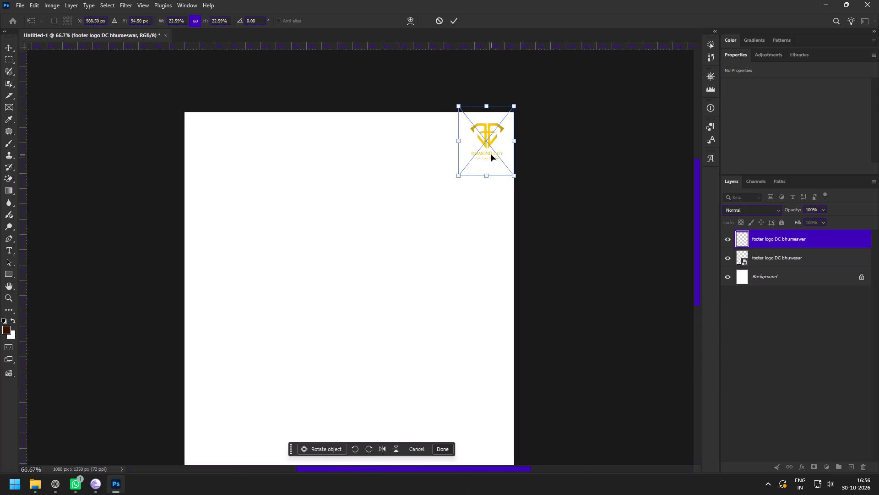
pyautogui.press('Right')
pyautogui.press('Right')
pyautogui.press('Right')
pyautogui.press('Right')
pyautogui.press('Right')
pyautogui.press('Up')
pyautogui.press('Up')
pyautogui.press('Up')
pyautogui.press('Up')
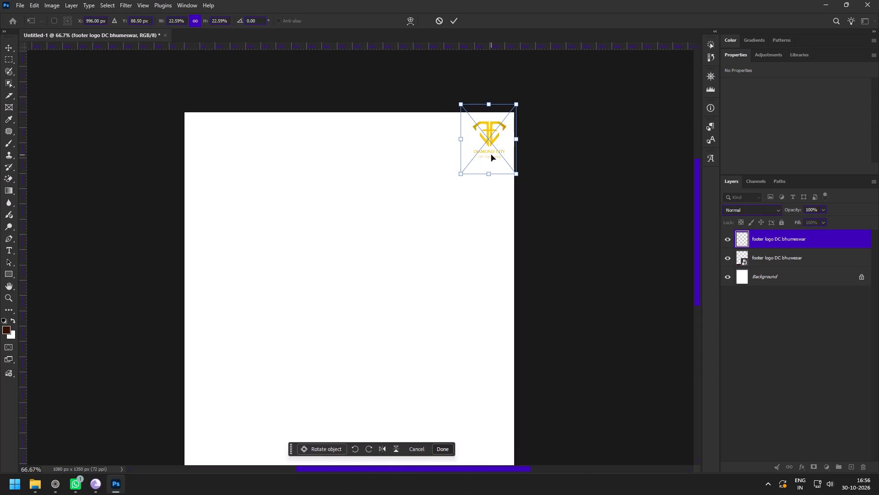
pyautogui.click(452, 17)
# Reduce the Diamond City logo to about 21.7% and shift it up to about X 992 px, Y 79 px.
pyautogui.press('z')
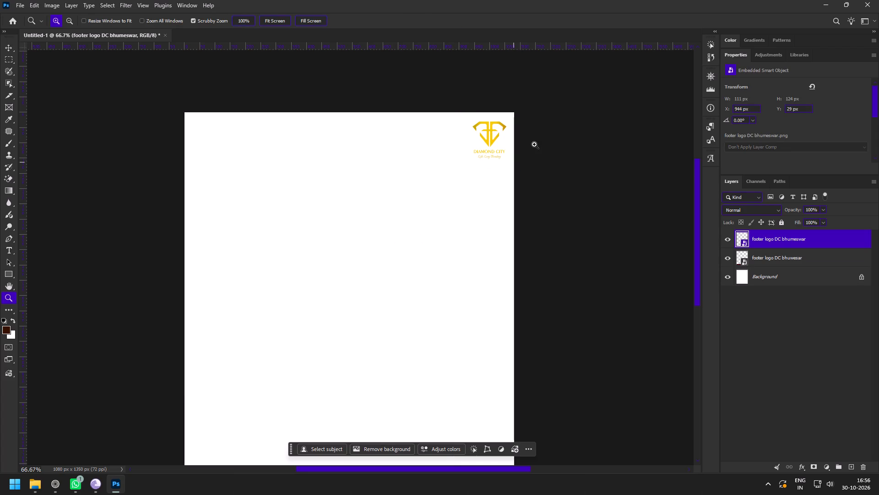
pyautogui.moveTo(533, 158); pyautogui.dragTo(518, 150)
pyautogui.moveTo(505, 112); pyautogui.dragTo(538, 195)
pyautogui.press('v')
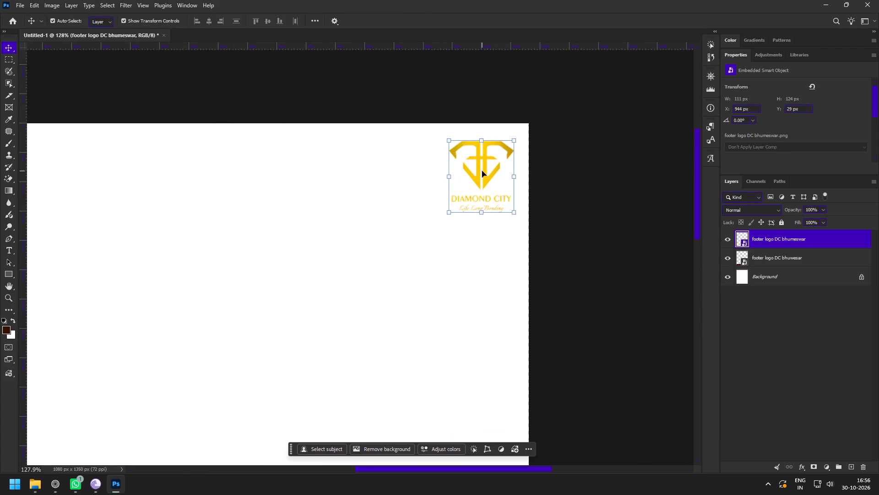
pyautogui.click(482, 171)
pyautogui.click(488, 176)
pyautogui.click(517, 177)
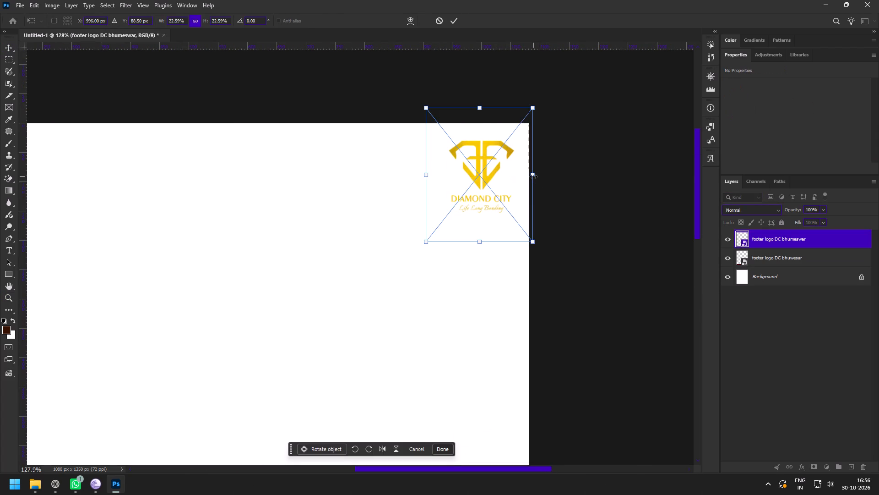
pyautogui.moveTo(533, 176); pyautogui.dragTo(529, 176)
pyautogui.moveTo(505, 176); pyautogui.dragTo(503, 180)
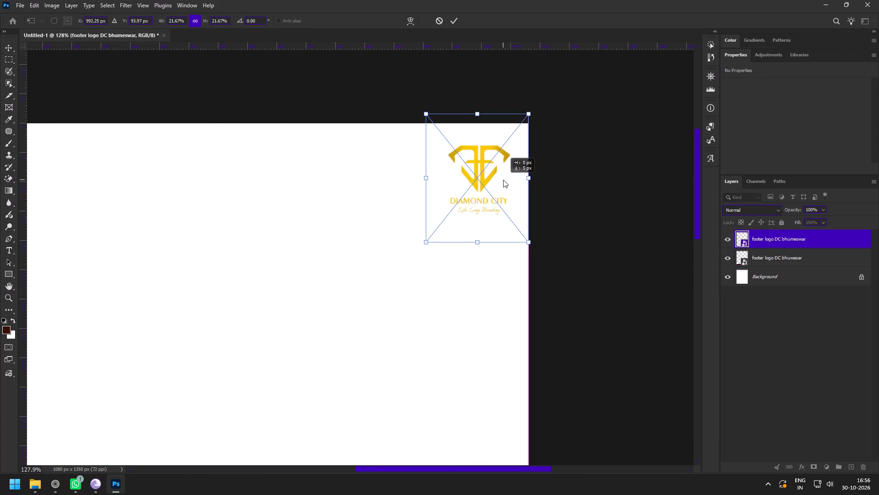
pyautogui.moveTo(503, 180); pyautogui.dragTo(504, 174)
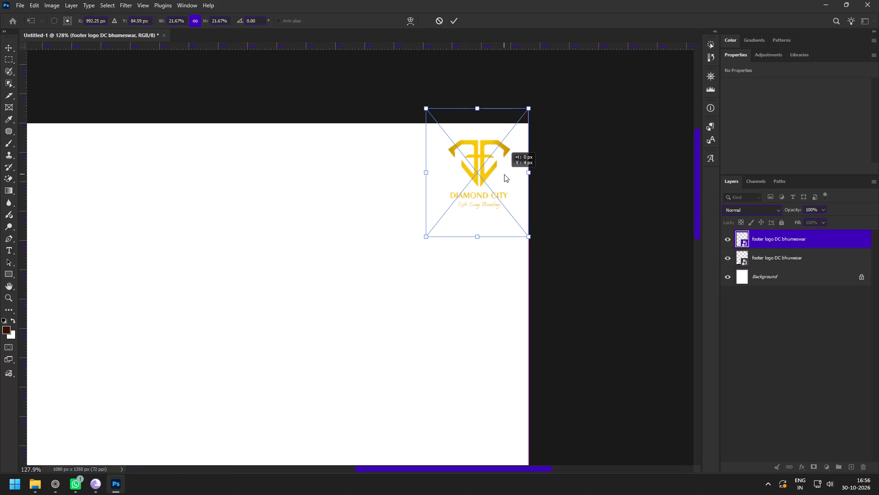
pyautogui.moveTo(504, 174); pyautogui.dragTo(504, 171)
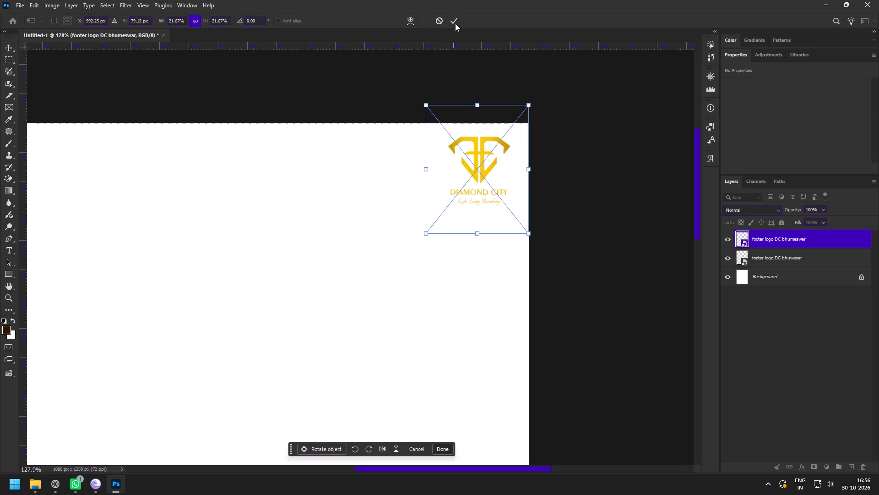
pyautogui.click(455, 22)
# Reposition the Diamond City logo slightly inward from the top edge, at about X 947 px, Y 31 px.
pyautogui.press('z')
pyautogui.moveTo(468, 214); pyautogui.dragTo(428, 201)
pyautogui.press('space')
pyautogui.press('space')
pyautogui.moveTo(385, 251); pyautogui.dragTo(402, 231)
pyautogui.moveTo(510, 149); pyautogui.dragTo(540, 236)
pyautogui.press('v')
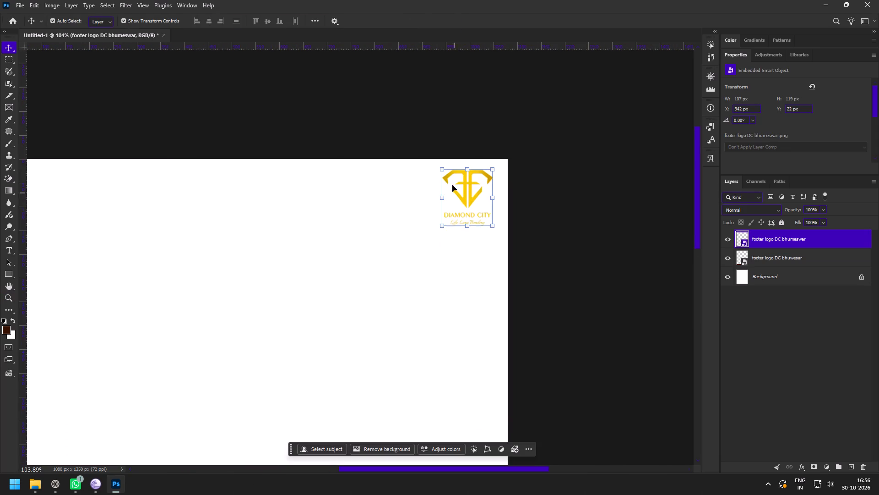
pyautogui.moveTo(466, 196); pyautogui.dragTo(468, 201)
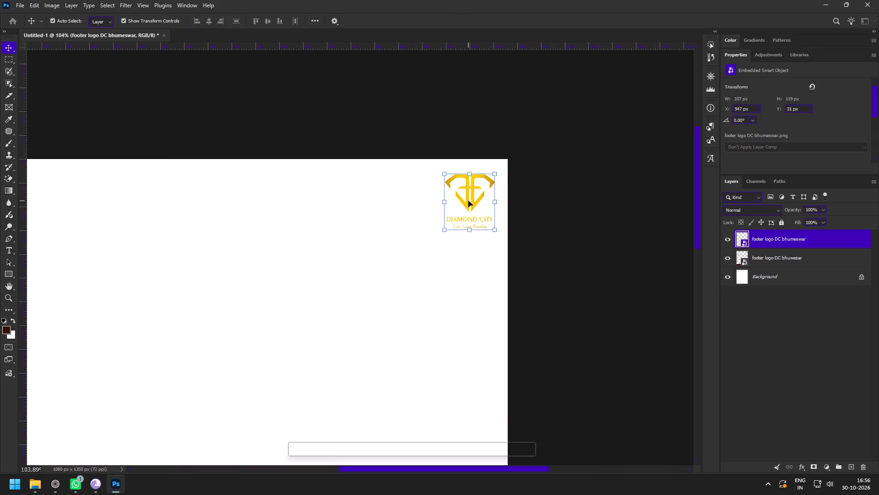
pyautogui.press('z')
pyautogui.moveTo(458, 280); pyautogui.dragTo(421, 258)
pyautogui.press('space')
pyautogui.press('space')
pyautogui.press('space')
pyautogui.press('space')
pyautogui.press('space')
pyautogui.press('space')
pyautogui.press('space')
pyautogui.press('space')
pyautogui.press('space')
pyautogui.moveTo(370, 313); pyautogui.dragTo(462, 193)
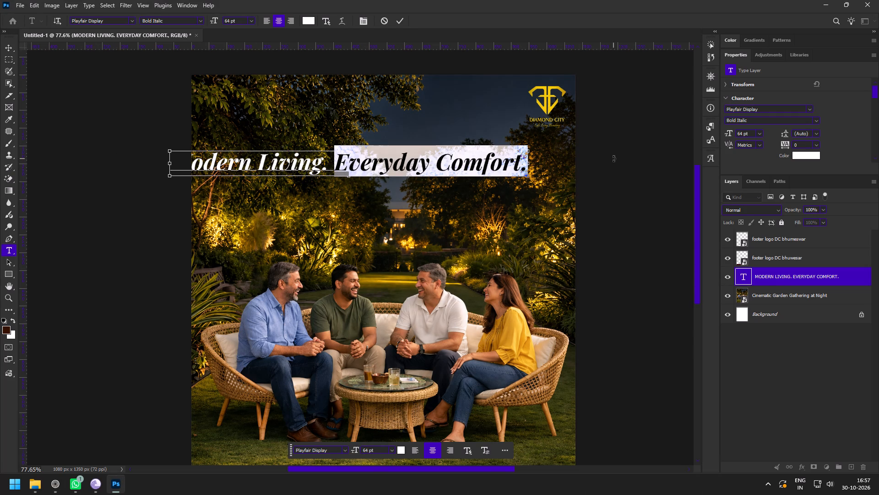
pyautogui.hotkey('ctrl', 'x')
pyautogui.press('BackSpace')
pyautogui.hotkey('ctrl', 'Return')
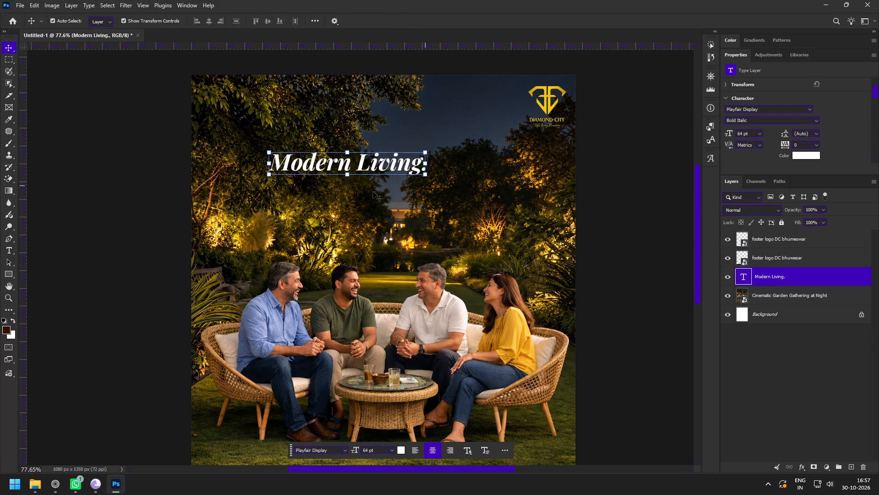
# Centre "Modern Living." horizontally on the canvas and raise it into the upper sky area.
pyautogui.moveTo(391, 160); pyautogui.dragTo(429, 157)
pyautogui.moveTo(419, 166); pyautogui.dragTo(419, 141)
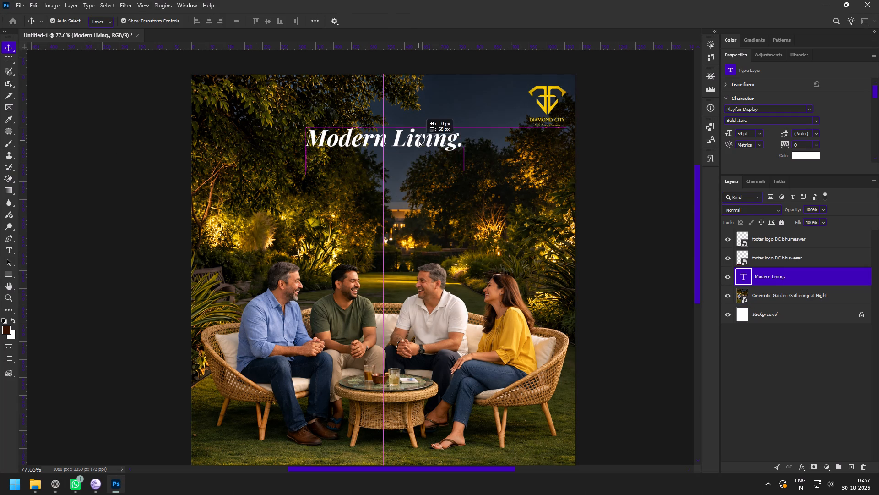
pyautogui.moveTo(419, 141); pyautogui.dragTo(418, 155)
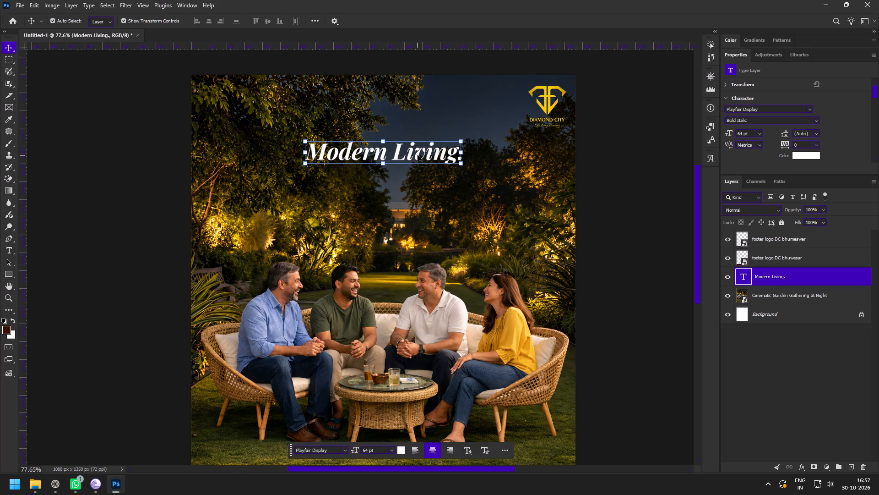
pyautogui.keyDown('shift'); pyautogui.moveTo(420, 157); pyautogui.dragTo(421, 150); pyautogui.keyUp('shift')
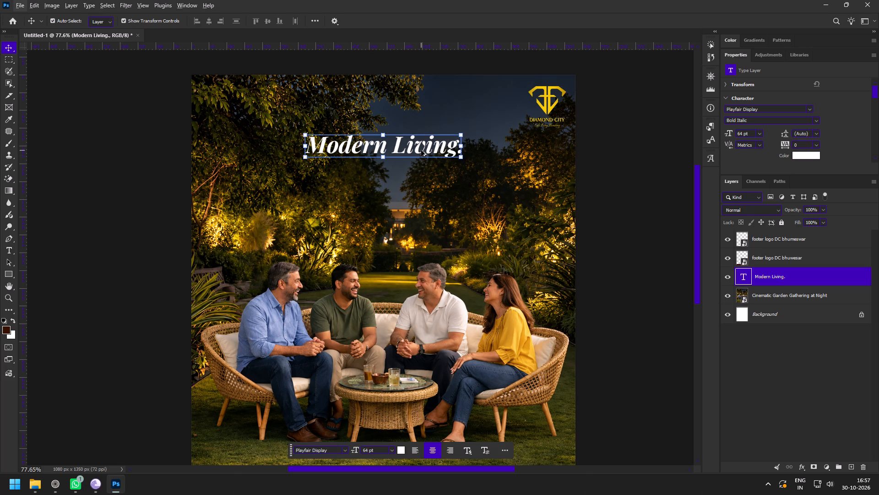
# Duplicate "Modern Living." just below itself, replace its text with the cut words, and cut "Comfort." to leave "Everyday".
pyautogui.keyDown('alt'); pyautogui.moveTo(422, 148); pyautogui.dragTo(414, 182); pyautogui.keyUp('alt')
pyautogui.doubleClick(414, 182)
pyautogui.hotkey('ctrl', 'v')
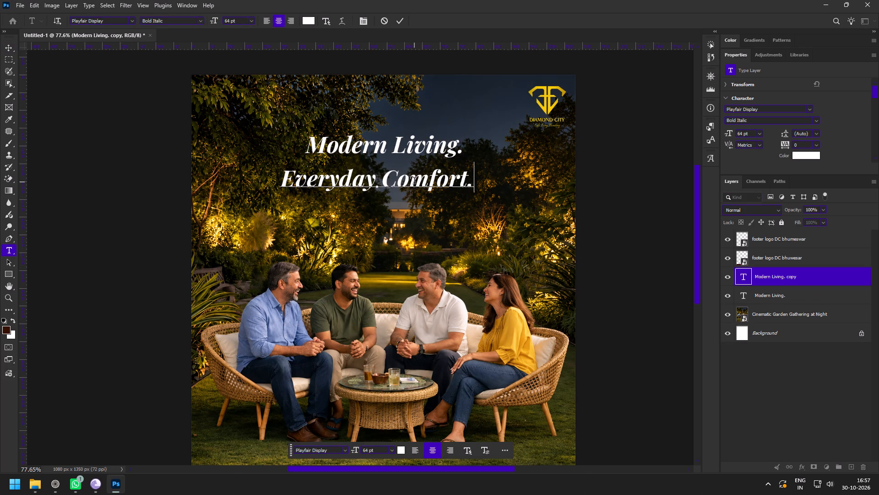
pyautogui.moveTo(385, 183); pyautogui.dragTo(545, 188)
pyautogui.hotkey('ctrl', 'x')
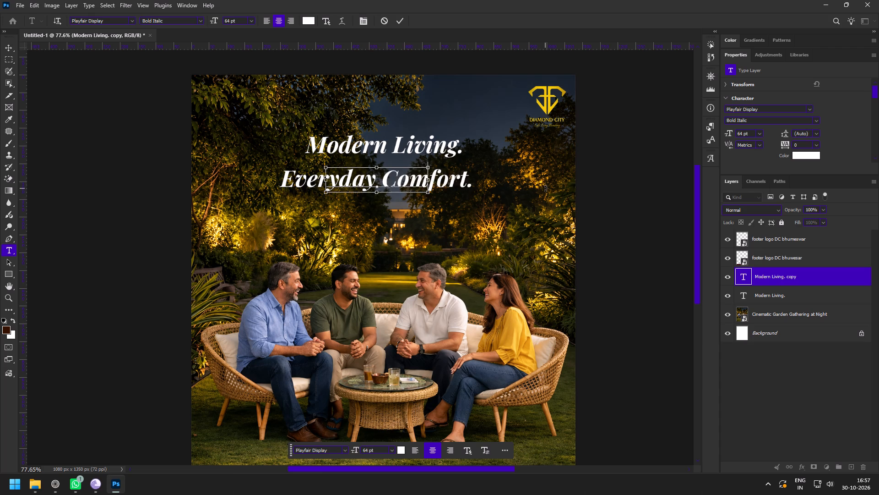
pyautogui.press('BackSpace')
pyautogui.hotkey('ctrl', 'Return')
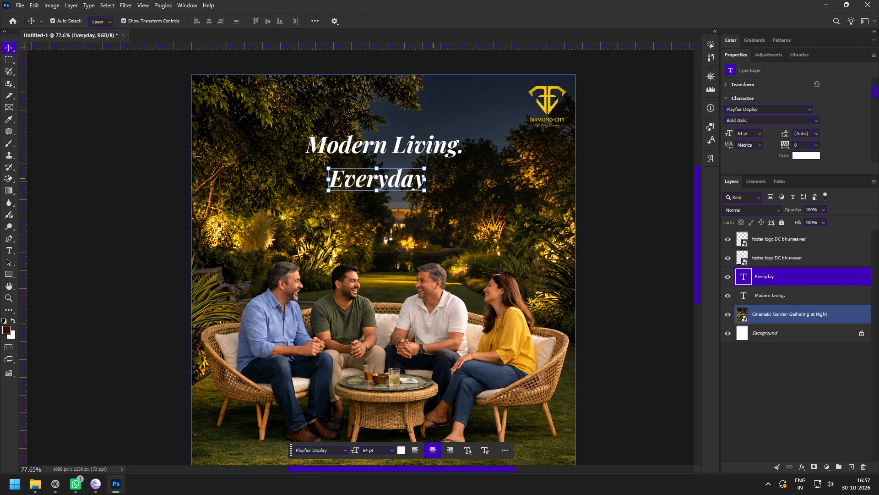
# Enlarge "Everyday" to about 97 pt and place it directly under the start of "Modern Living.".
pyautogui.moveTo(425, 178); pyautogui.dragTo(475, 178)
pyautogui.moveTo(442, 185); pyautogui.dragTo(379, 176)
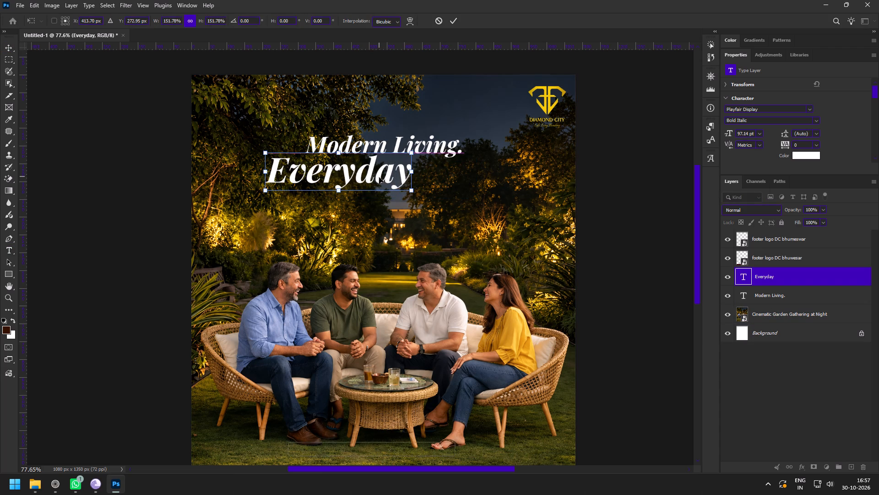
pyautogui.click(454, 13)
pyautogui.click(454, 18)
# Duplicate "Modern Living." below "Everyday" and replace the copy's text with "Comfort.".
pyautogui.press('z')
pyautogui.moveTo(398, 139); pyautogui.dragTo(420, 177)
pyautogui.press('v')
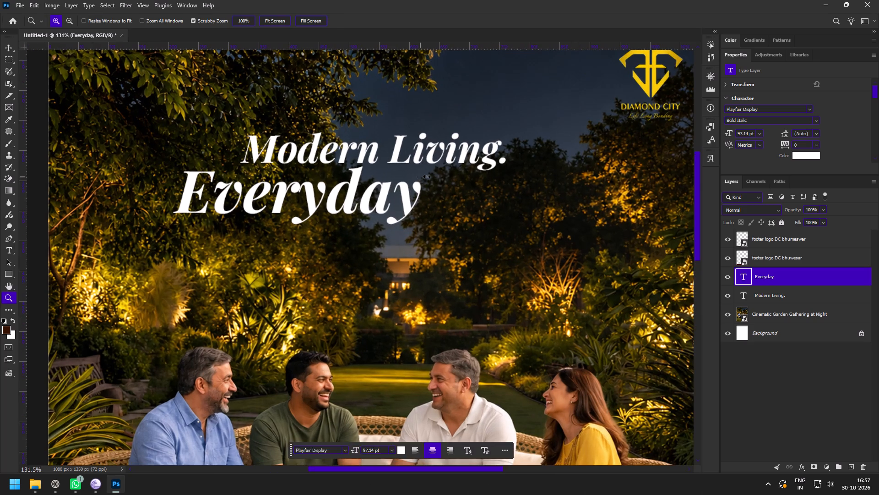
pyautogui.click(459, 158)
pyautogui.keyDown('alt'); pyautogui.moveTo(465, 146); pyautogui.dragTo(448, 253); pyautogui.keyUp('alt')
pyautogui.doubleClick(448, 253)
pyautogui.hotkey('ctrl', 'v')
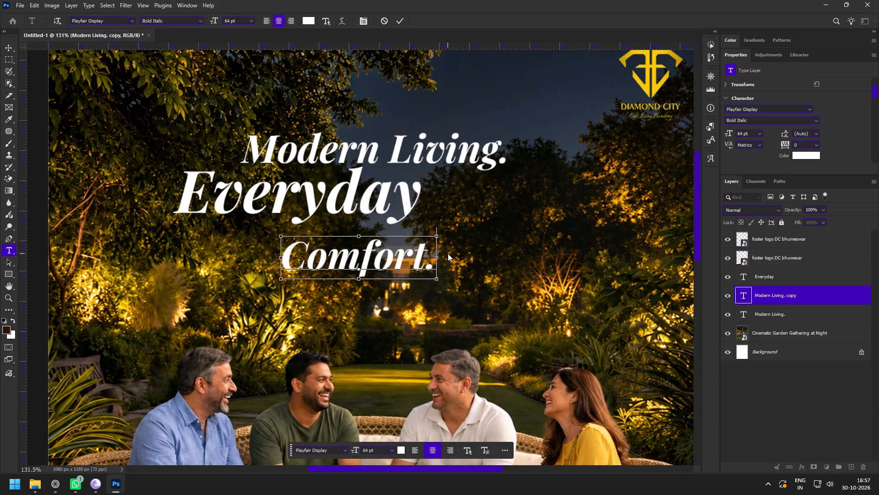
pyautogui.hotkey('ctrl', 'Return')
# Enlarge "Comfort." to about 99.7 pt and place it directly after "Everyday" on the second headline line.
pyautogui.moveTo(432, 261); pyautogui.dragTo(526, 261)
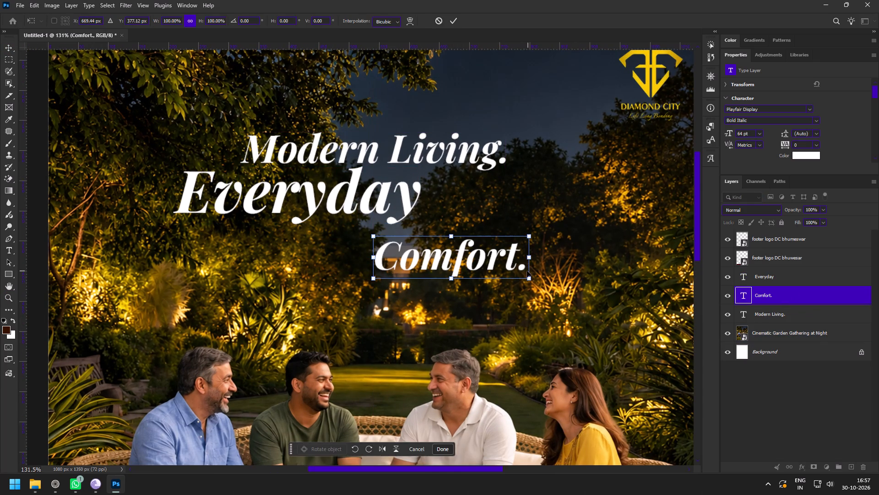
pyautogui.moveTo(530, 258); pyautogui.dragTo(573, 258)
pyautogui.moveTo(552, 264); pyautogui.dragTo(638, 226)
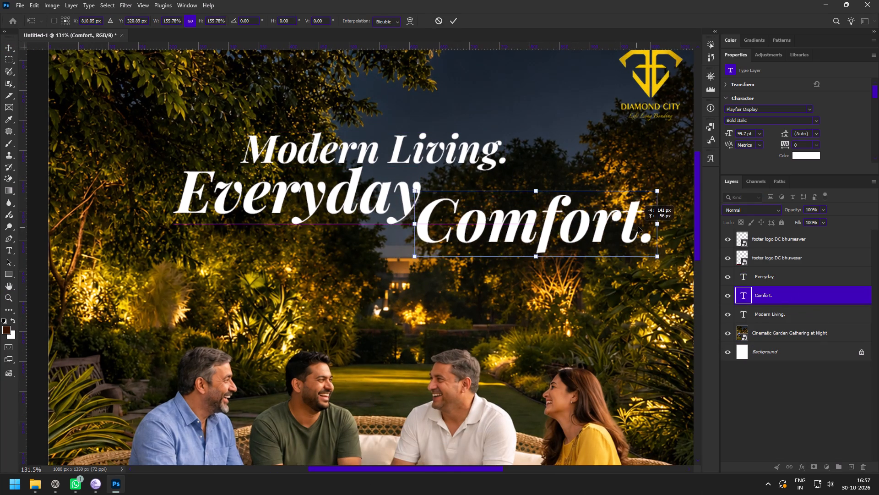
pyautogui.moveTo(638, 226); pyautogui.dragTo(645, 213)
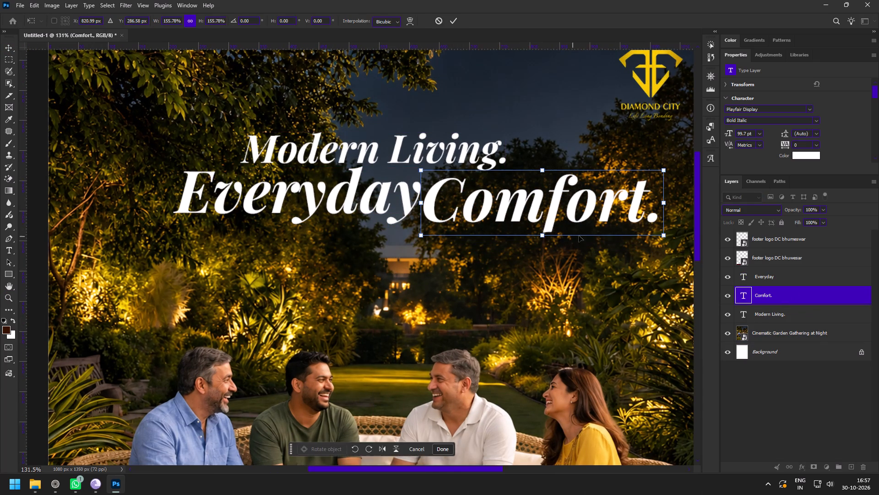
pyautogui.press('space')
pyautogui.moveTo(577, 236); pyautogui.dragTo(516, 234)
pyautogui.click(450, 21)
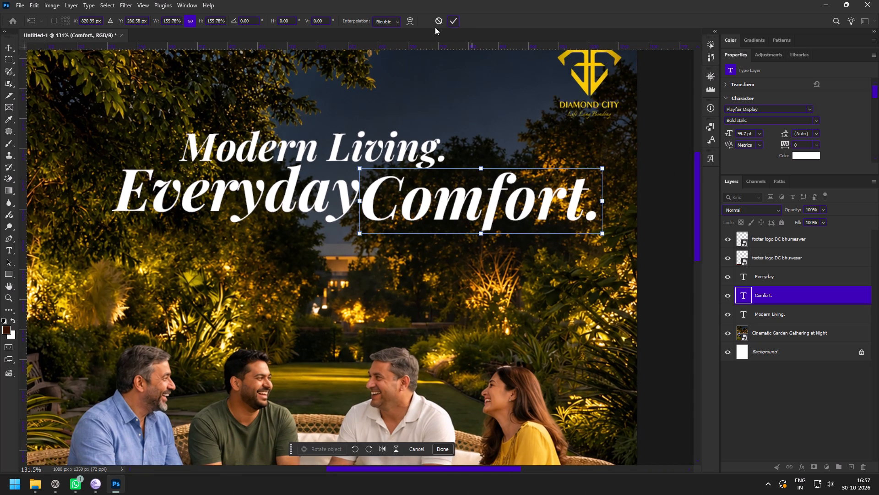
# Reduce "Everyday" to about 72 pt and nudge it slightly closer beneath "Modern Living.".
pyautogui.click(247, 184)
pyautogui.moveTo(358, 194); pyautogui.dragTo(293, 195)
pyautogui.moveTo(258, 194); pyautogui.dragTo(264, 189)
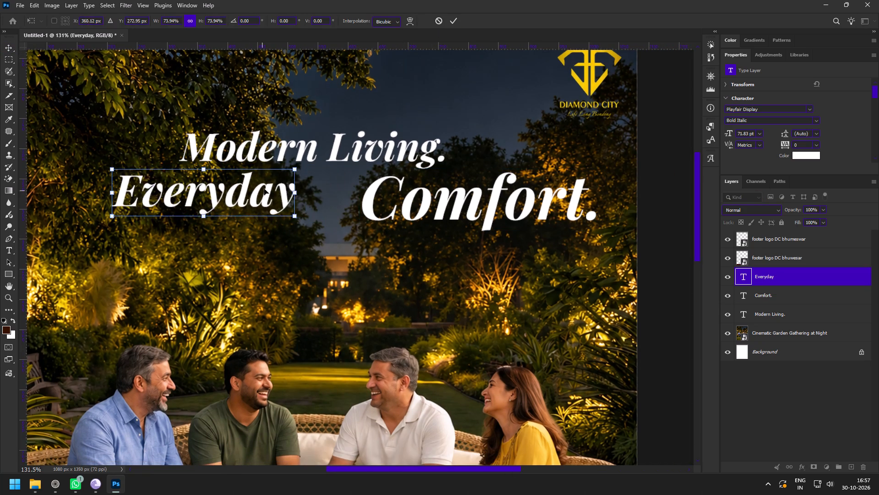
pyautogui.moveTo(264, 189); pyautogui.dragTo(269, 191)
pyautogui.press('Up')
pyautogui.press('Up')
pyautogui.press('Up')
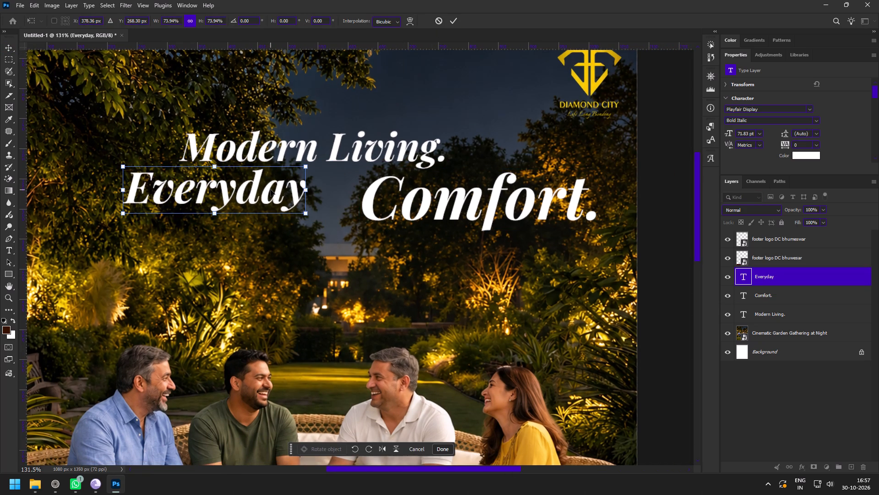
pyautogui.click(452, 19)
# Move "Comfort." directly beside "Everyday" and scale it to about 100.7 pt, keeping it just below "Modern Living.".
pyautogui.click(419, 193)
pyautogui.moveTo(422, 216); pyautogui.dragTo(397, 214)
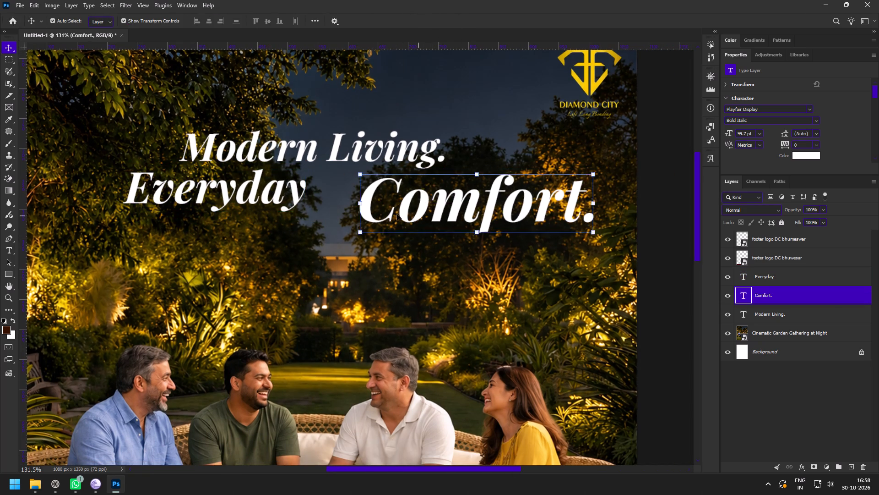
pyautogui.moveTo(397, 214); pyautogui.dragTo(382, 212)
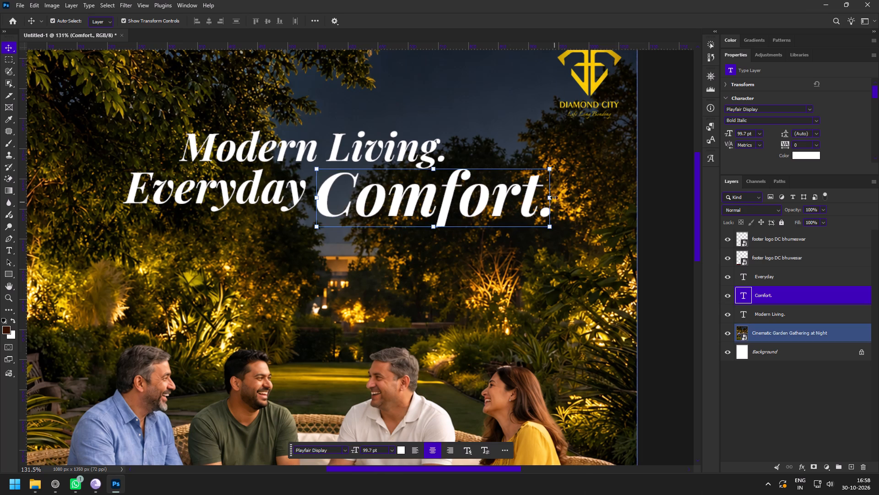
pyautogui.moveTo(554, 197); pyautogui.dragTo(585, 198)
pyautogui.moveTo(516, 209); pyautogui.dragTo(512, 209)
pyautogui.moveTo(587, 198); pyautogui.dragTo(574, 198)
pyautogui.moveTo(477, 215); pyautogui.dragTo(477, 209)
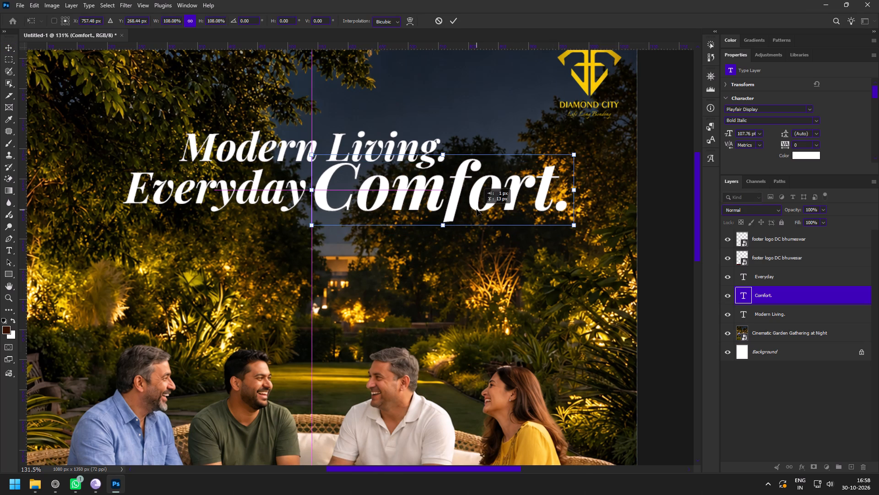
pyautogui.moveTo(477, 209); pyautogui.dragTo(477, 208)
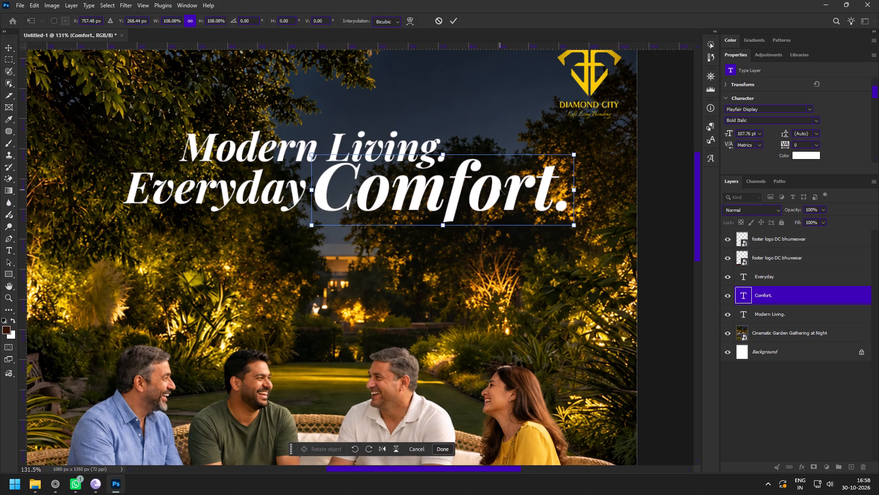
pyautogui.press('Down')
pyautogui.press('Down')
pyautogui.press('Down')
pyautogui.press('Down')
pyautogui.press('Down')
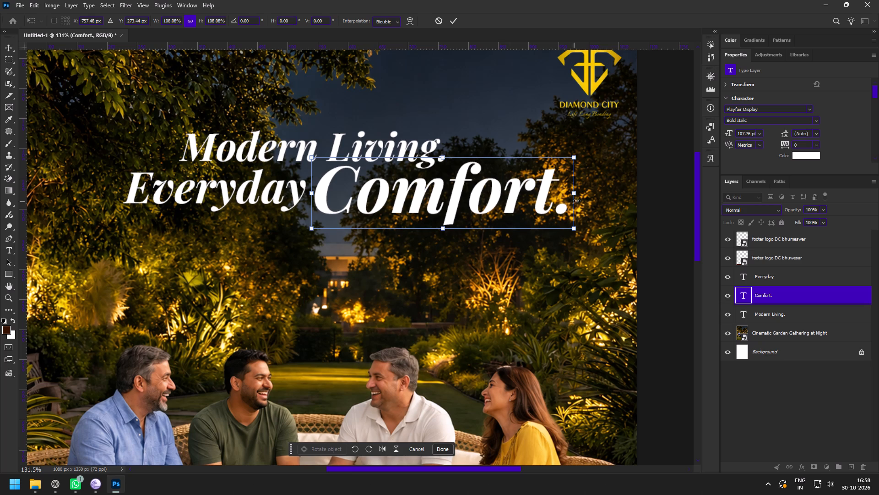
pyautogui.moveTo(578, 195); pyautogui.dragTo(558, 192)
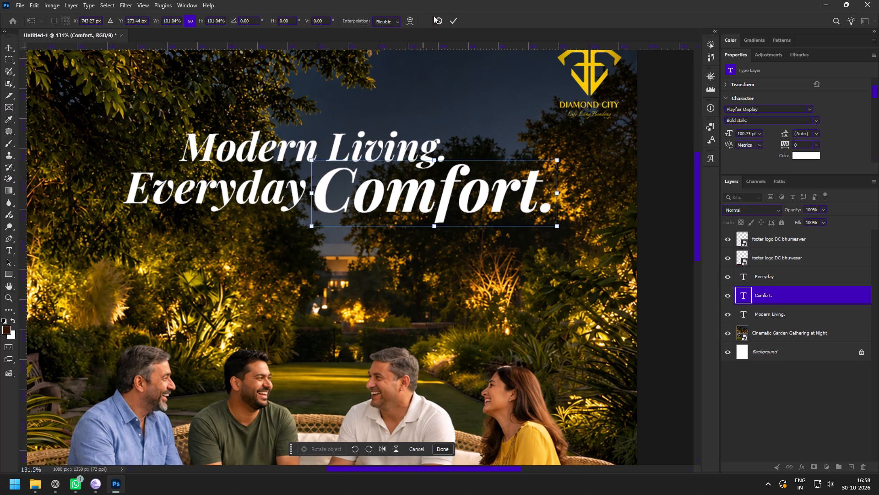
pyautogui.click(453, 18)
# Recolour "Everyday" with the golden yellow sampled from the Diamond City logo.
pyautogui.press('z')
pyautogui.moveTo(342, 203); pyautogui.dragTo(310, 197)
pyautogui.moveTo(242, 159); pyautogui.dragTo(270, 196)
pyautogui.press('v')
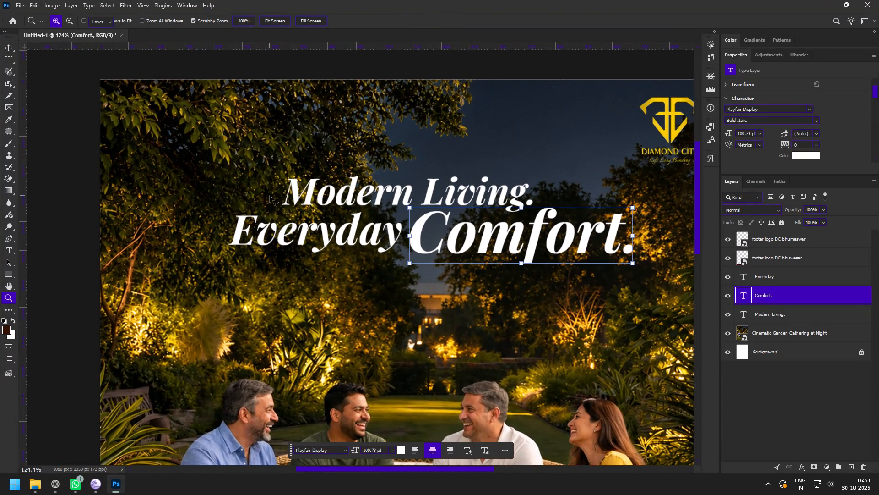
pyautogui.click(279, 231)
pyautogui.click(331, 233)
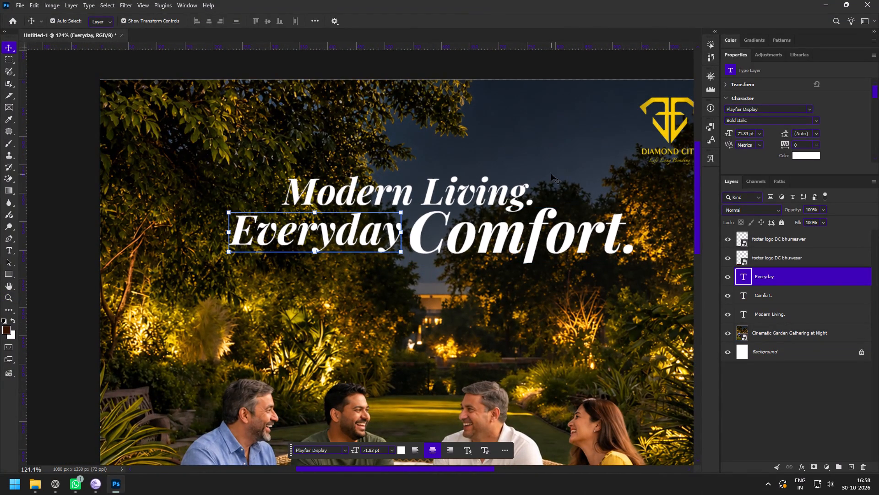
pyautogui.press('i')
pyautogui.click(665, 99)
pyautogui.hotkey('alt', 'BackSpace')
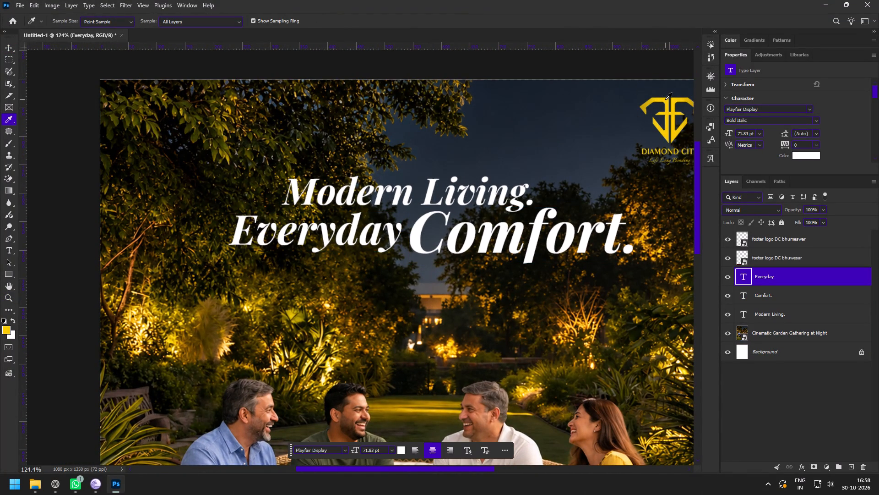
# Change only the "C" of "Comfort." to the Great Vibes Regular font.
pyautogui.press('z')
pyautogui.moveTo(450, 175); pyautogui.dragTo(460, 187)
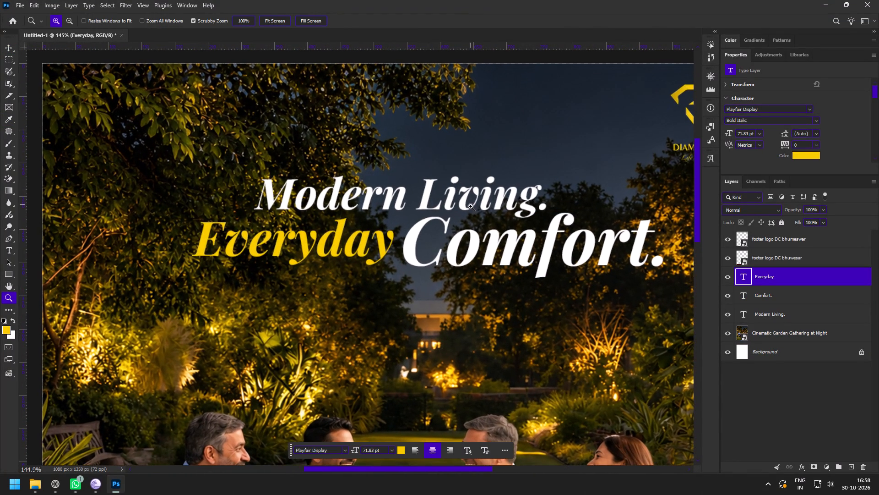
pyautogui.moveTo(477, 225); pyautogui.dragTo(488, 243)
pyautogui.press('v')
pyautogui.click(429, 261)
pyautogui.doubleClick(428, 261)
pyautogui.moveTo(442, 265); pyautogui.dragTo(382, 268)
pyautogui.click(810, 110)
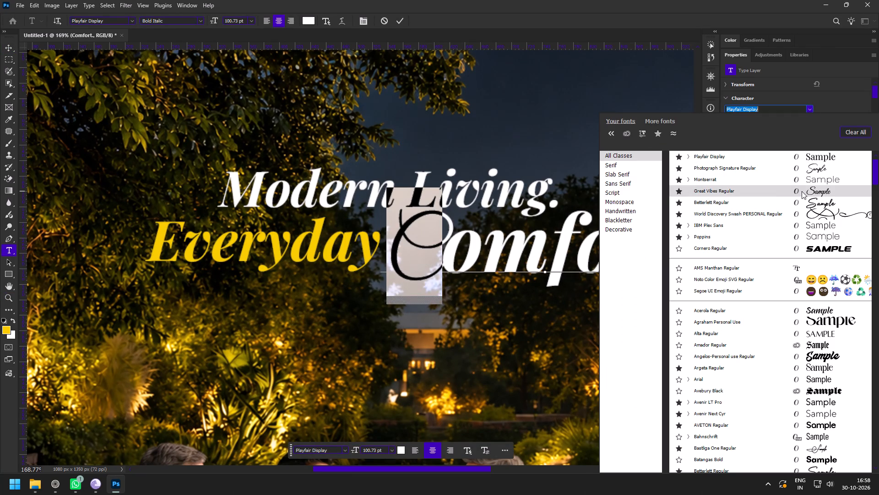
pyautogui.click(807, 193)
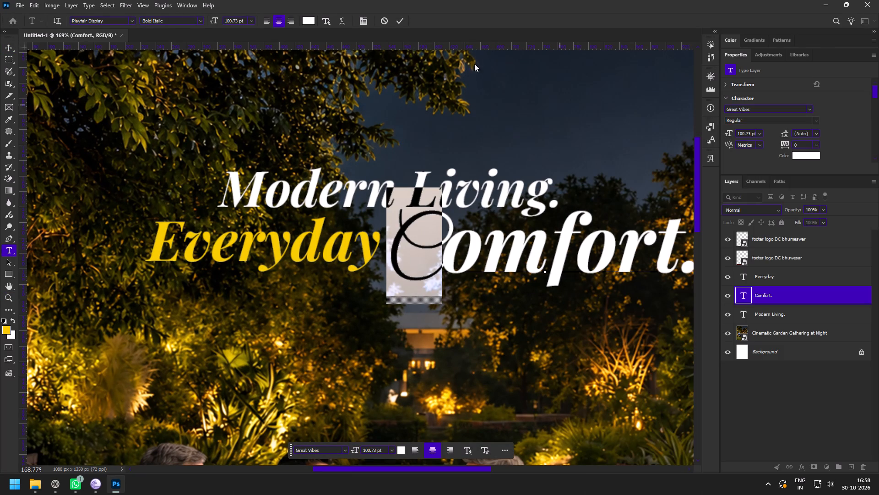
pyautogui.click(399, 22)
# Select all three headline text layers and move them together slightly up and left, centring the headline horizontally on the post.
pyautogui.press('z')
pyautogui.moveTo(484, 183); pyautogui.dragTo(488, 192)
pyautogui.press('space')
pyautogui.moveTo(544, 227); pyautogui.dragTo(457, 218)
pyautogui.press('v')
pyautogui.click(285, 159)
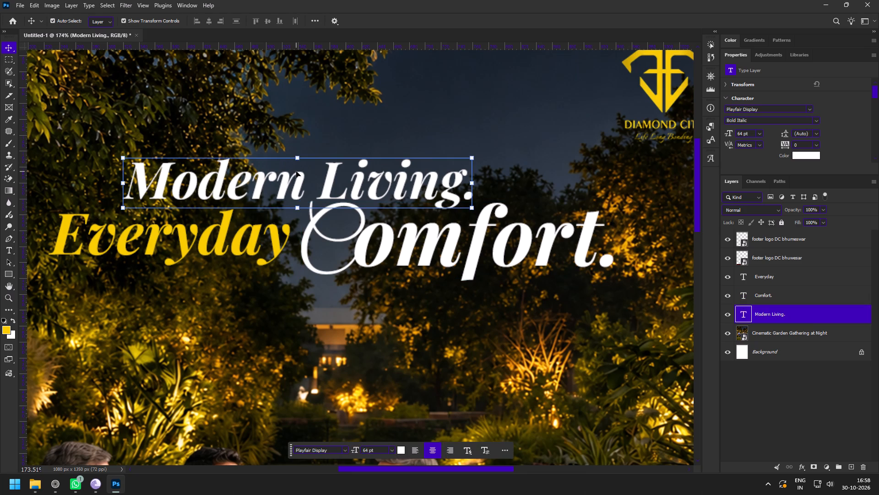
pyautogui.press('z')
pyautogui.moveTo(362, 212); pyautogui.dragTo(308, 192)
pyautogui.press('space')
pyautogui.press('space')
pyautogui.press('space')
pyautogui.moveTo(293, 228); pyautogui.dragTo(312, 199)
pyautogui.moveTo(353, 155); pyautogui.dragTo(370, 188)
pyautogui.moveTo(365, 157); pyautogui.dragTo(382, 190)
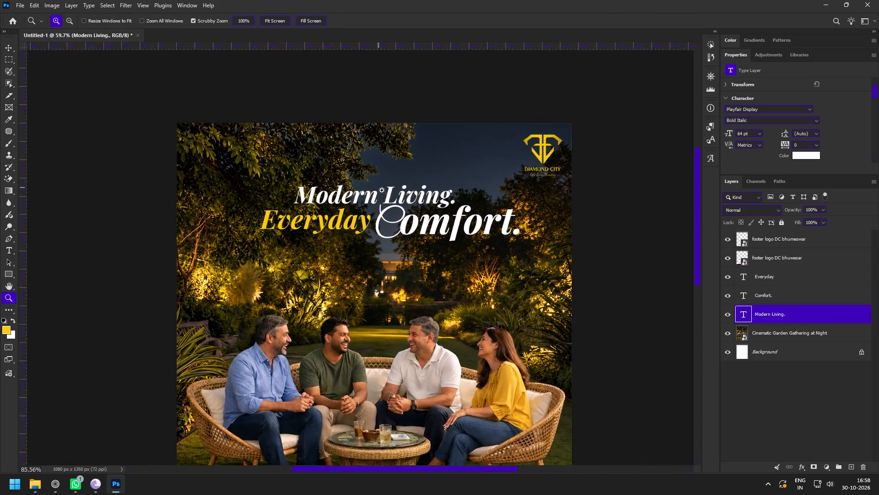
pyautogui.moveTo(382, 190); pyautogui.dragTo(388, 196)
pyautogui.press('v')
pyautogui.keyDown('shift'); pyautogui.click(311, 246); pyautogui.keyUp('shift')
pyautogui.keyDown('shift'); pyautogui.click(487, 244); pyautogui.keyUp('shift')
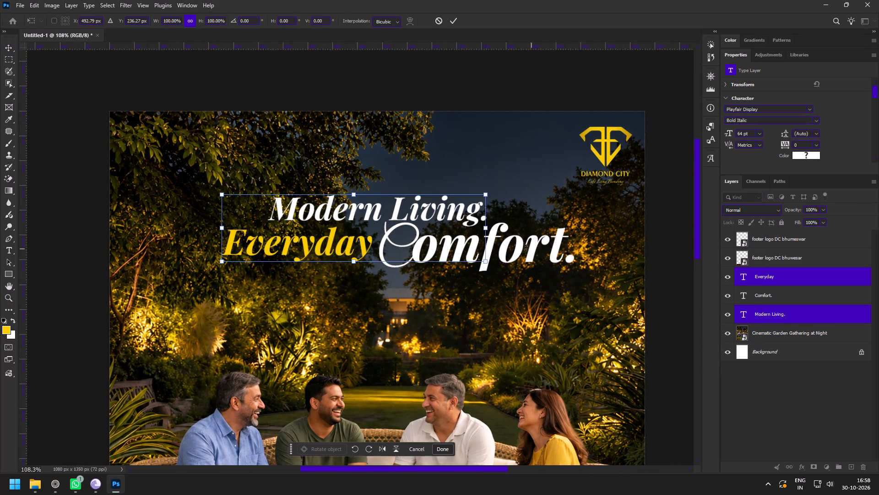
pyautogui.click(453, 19)
pyautogui.keyDown('shift'); pyautogui.click(523, 250); pyautogui.keyUp('shift')
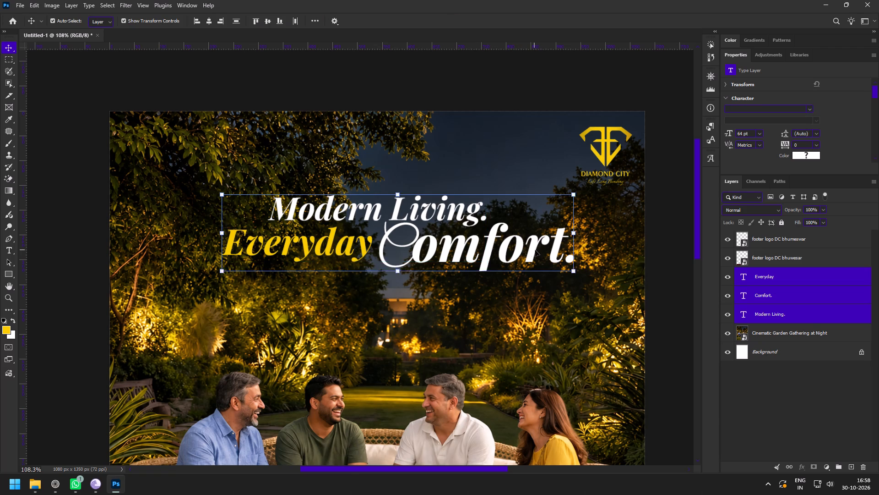
pyautogui.moveTo(531, 251); pyautogui.dragTo(508, 229)
pyautogui.press('space')
pyautogui.press('space')
pyautogui.moveTo(432, 275); pyautogui.dragTo(434, 236)
pyautogui.click(406, 277)
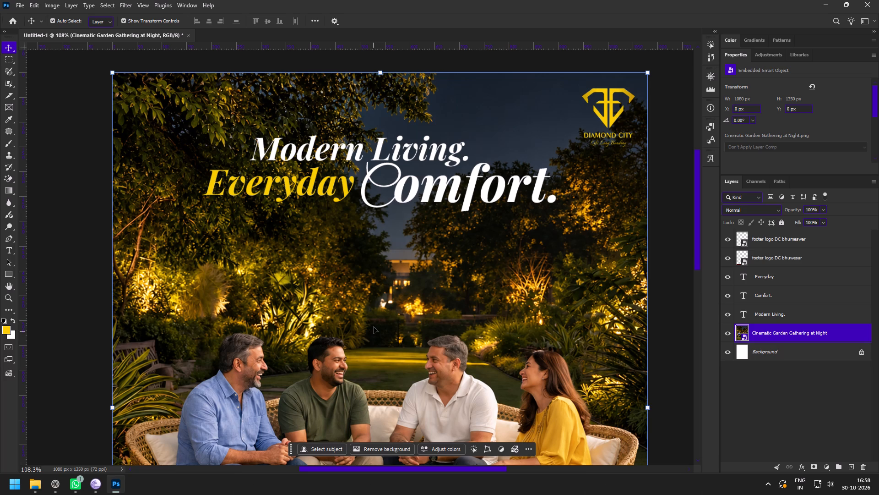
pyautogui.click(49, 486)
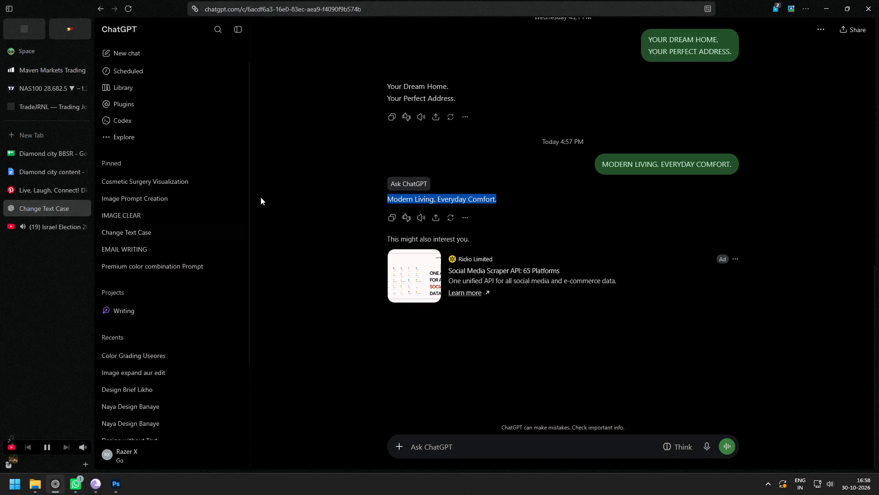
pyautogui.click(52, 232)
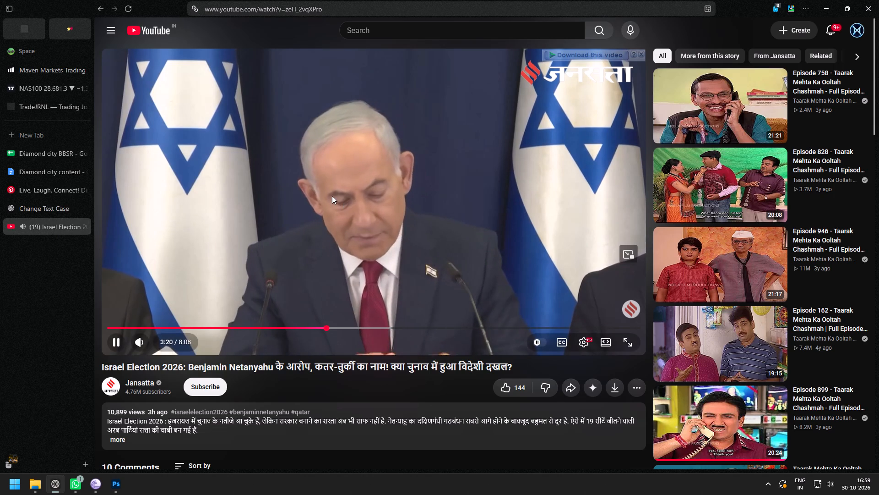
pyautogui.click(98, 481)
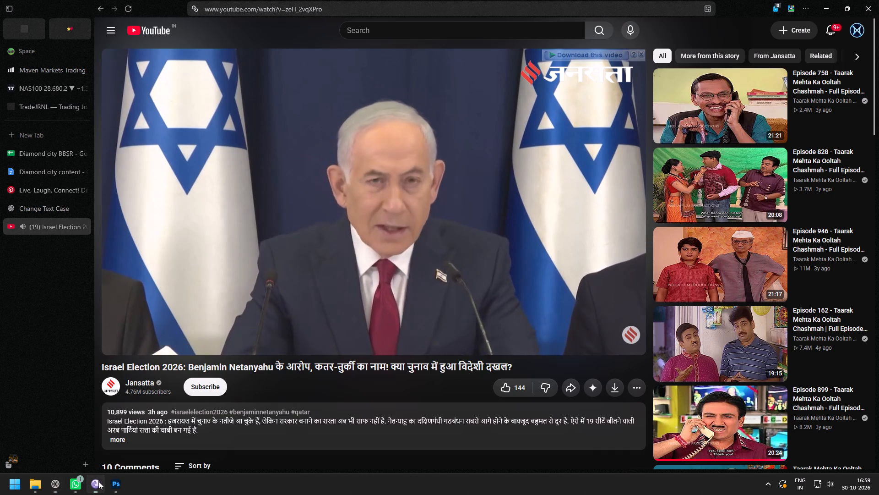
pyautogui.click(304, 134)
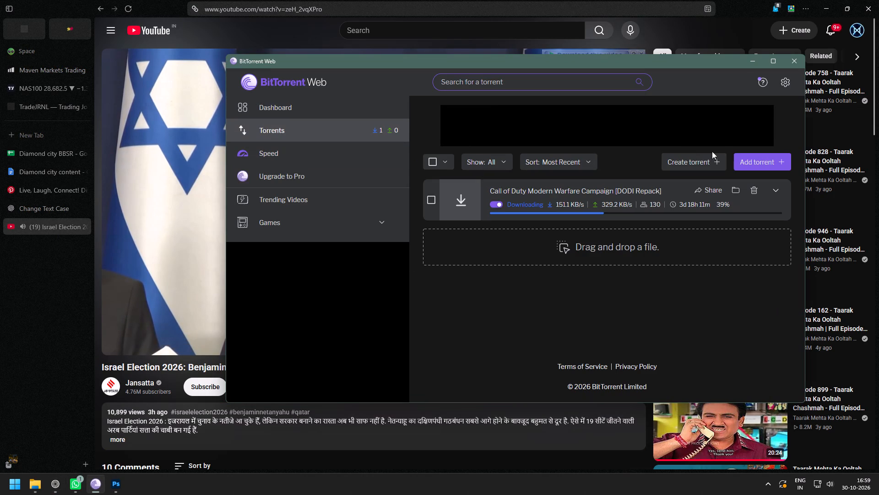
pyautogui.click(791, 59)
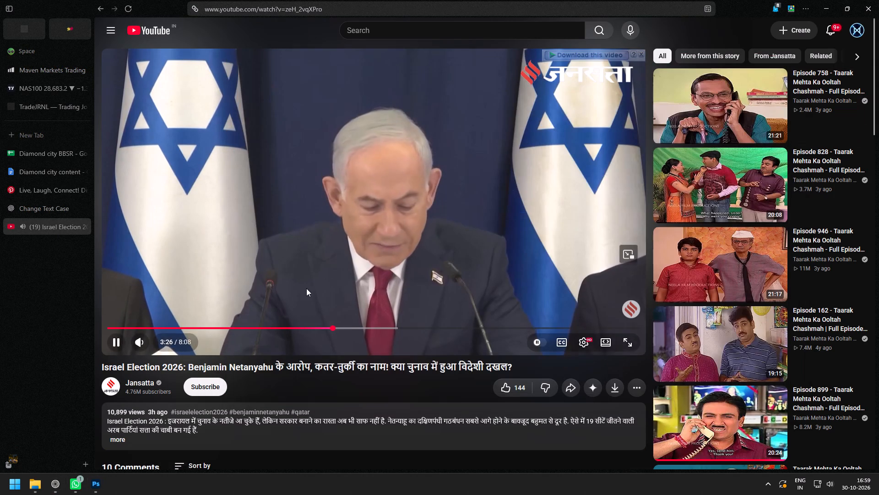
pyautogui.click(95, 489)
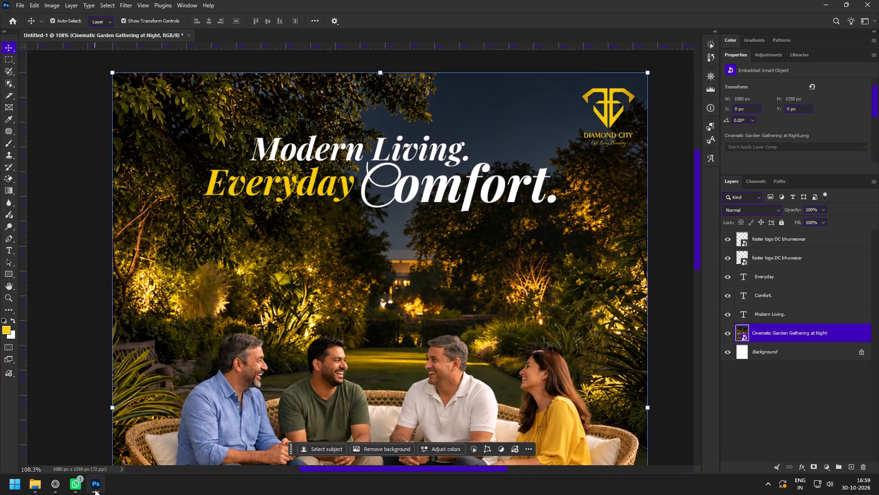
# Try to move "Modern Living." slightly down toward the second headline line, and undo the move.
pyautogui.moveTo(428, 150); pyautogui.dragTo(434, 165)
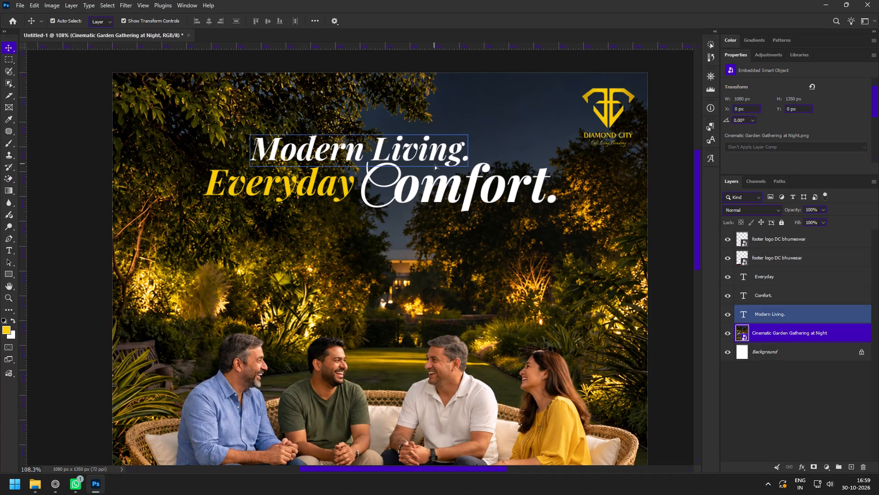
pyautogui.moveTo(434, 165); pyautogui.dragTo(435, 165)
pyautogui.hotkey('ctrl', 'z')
# Examine the headline's lettering up close and its balance against the whole garden image.
pyautogui.press('z')
pyautogui.moveTo(420, 108); pyautogui.dragTo(428, 122)
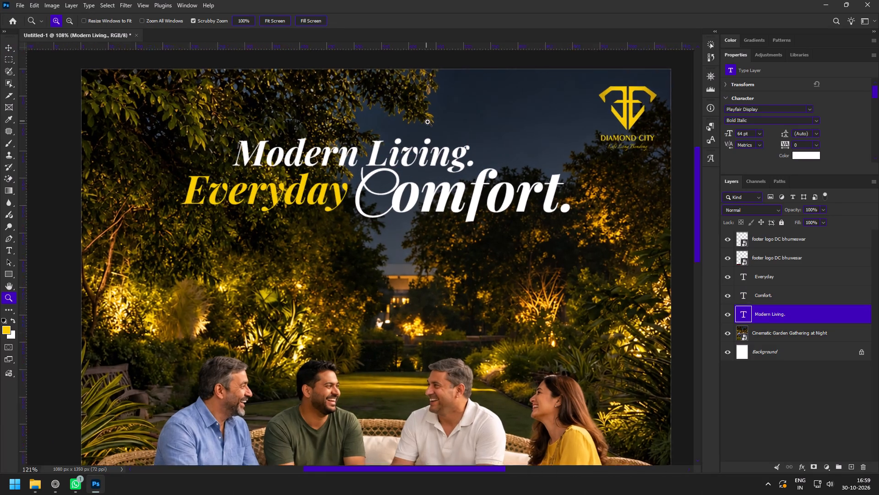
pyautogui.moveTo(428, 122); pyautogui.dragTo(438, 131)
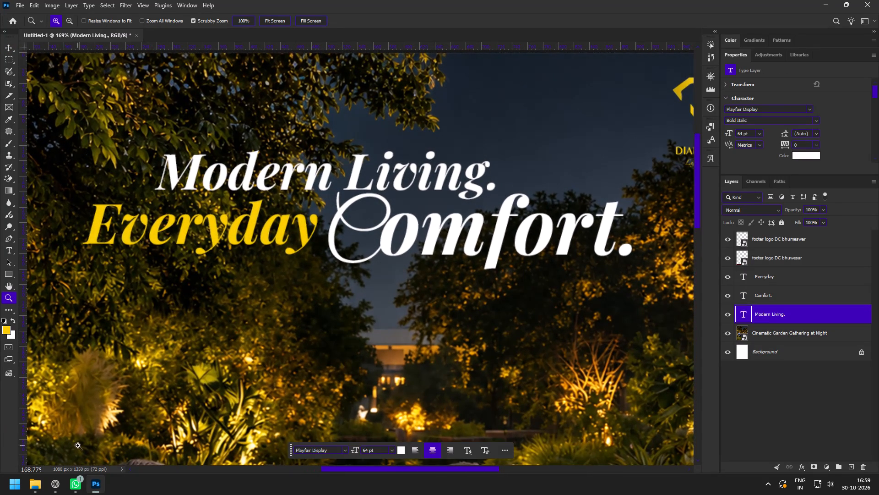
pyautogui.moveTo(379, 302); pyautogui.dragTo(345, 282)
pyautogui.press('space')
pyautogui.press('space')
pyautogui.moveTo(336, 322); pyautogui.dragTo(325, 262)
pyautogui.moveTo(256, 248); pyautogui.dragTo(271, 270)
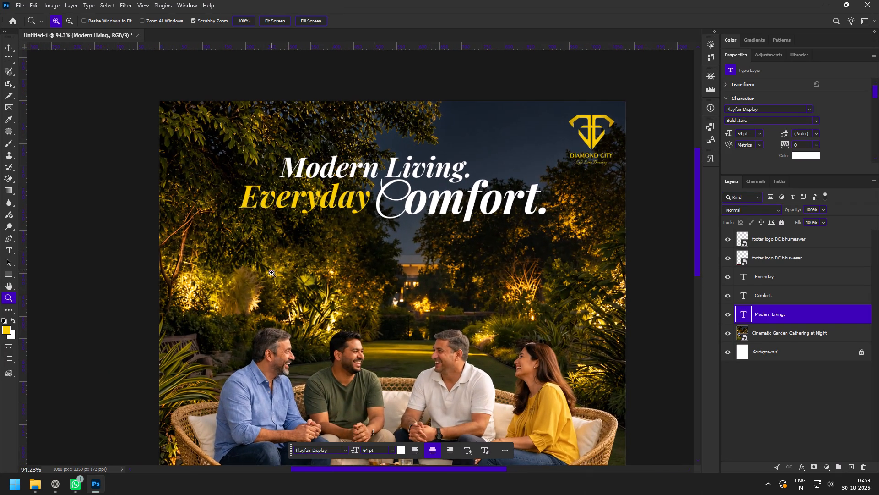
# Copy the "Experience a lifestyle designed around…" sentence from the Diamond city content document in the browser and return to Photoshop.
pyautogui.press('t')
pyautogui.click(53, 486)
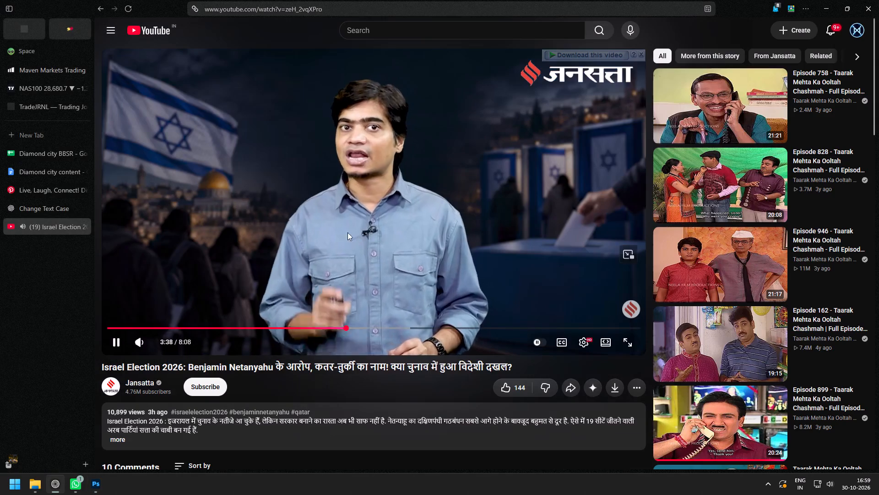
pyautogui.click(46, 174)
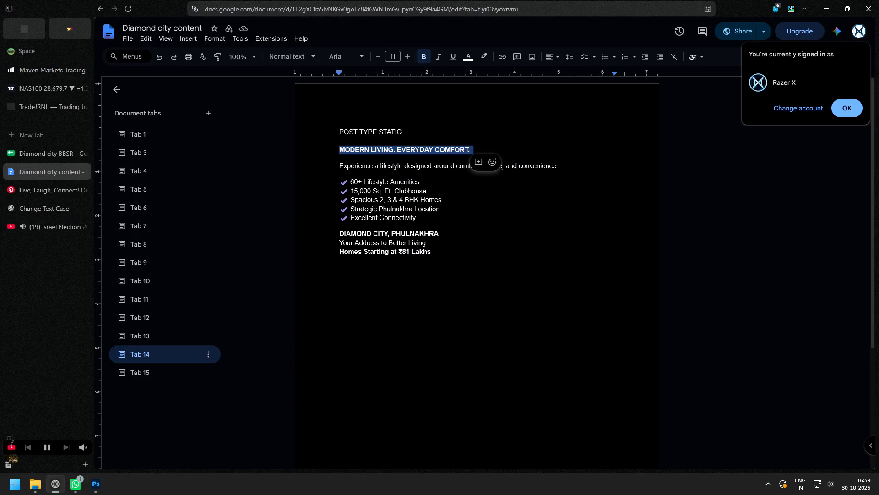
pyautogui.moveTo(333, 164); pyautogui.dragTo(592, 175)
pyautogui.hotkey('ctrl', 'c')
pyautogui.click(88, 494)
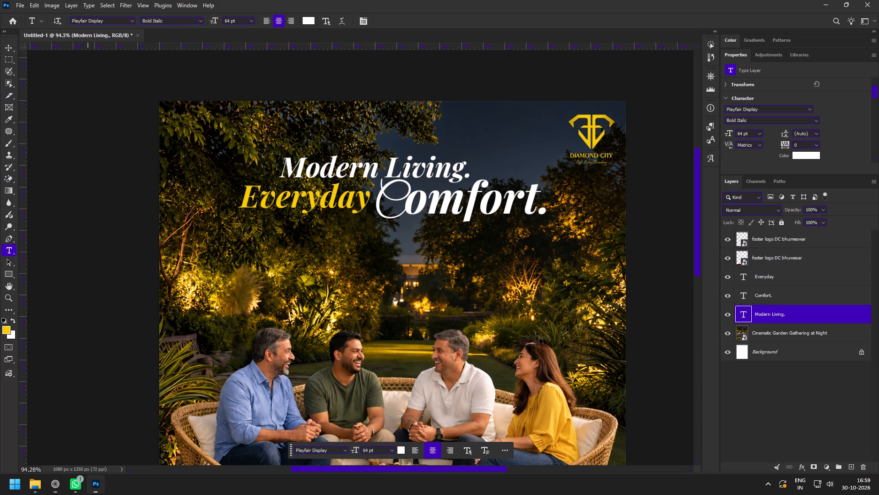
# Start a new text layer in the garden area below the headline, set in Montserrat Medium Italic.
pyautogui.press('t')
pyautogui.click(261, 277)
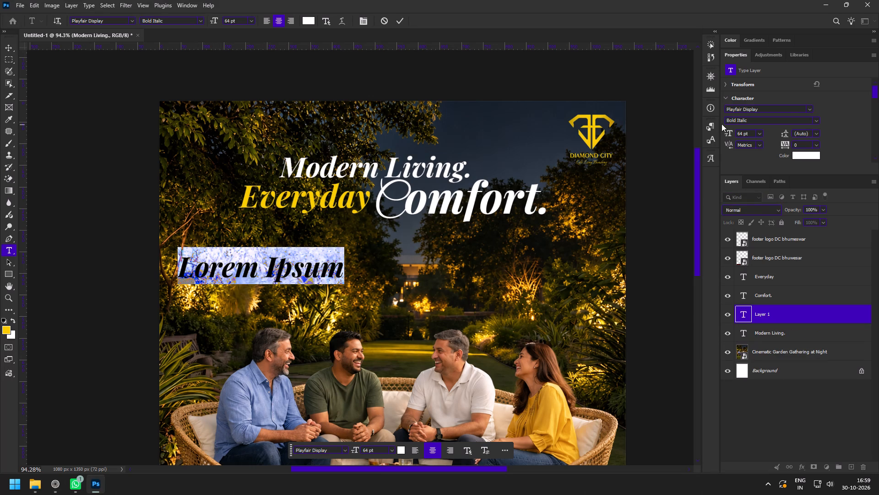
pyautogui.click(808, 106)
pyautogui.scroll(6, 774, 179)
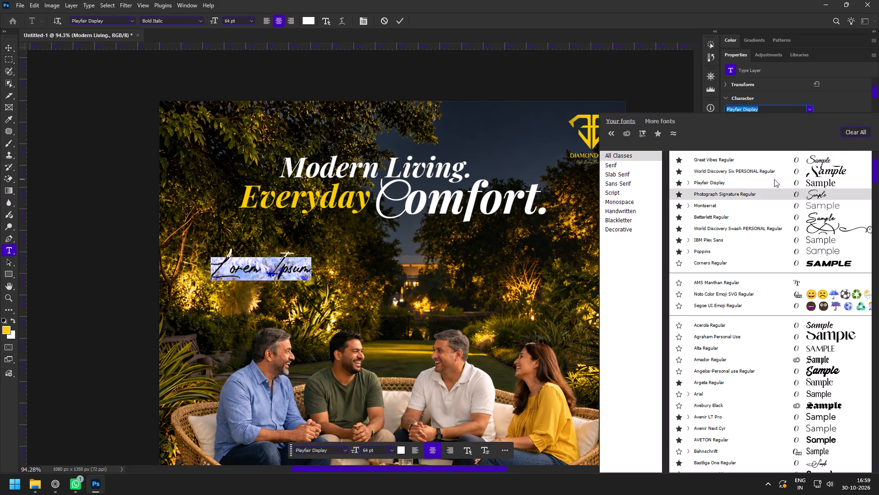
pyautogui.click(725, 207)
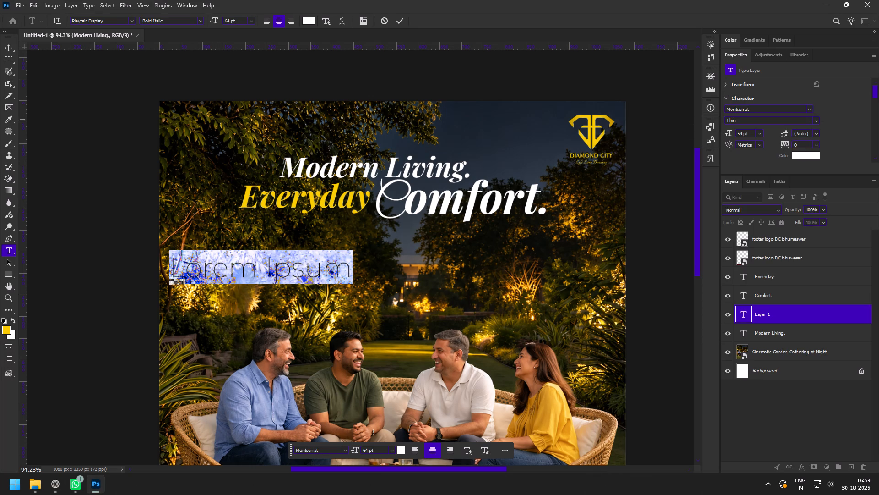
pyautogui.click(810, 122)
pyautogui.click(820, 119)
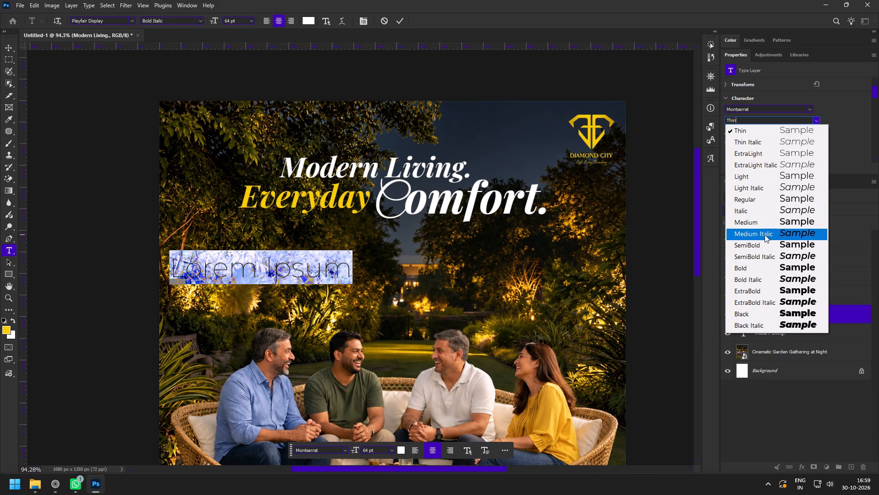
pyautogui.click(765, 235)
# Replace the placeholder text with the copied sentence "Experience a lifestyle designed around comfort, leisure, and convenience.".
pyautogui.hotkey('ctrl', 'v')
pyautogui.hotkey('ctrl', 'a')
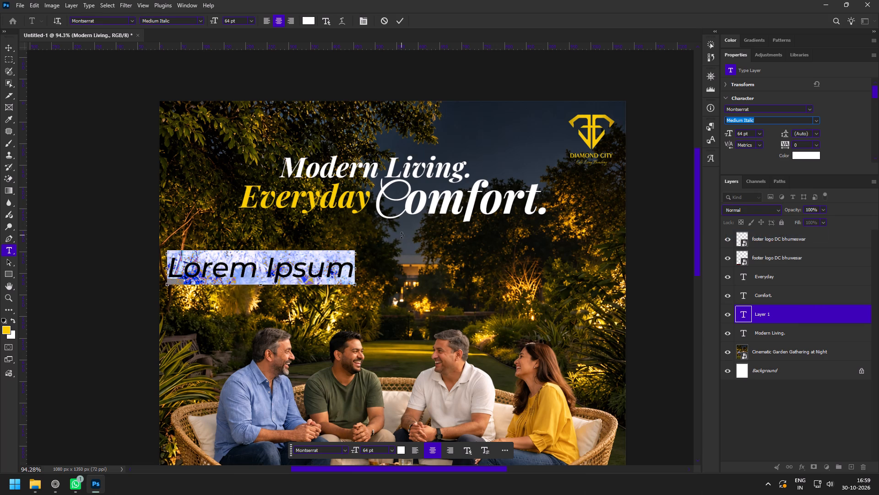
pyautogui.hotkey('ctrl', 'v')
pyautogui.press('super+v')
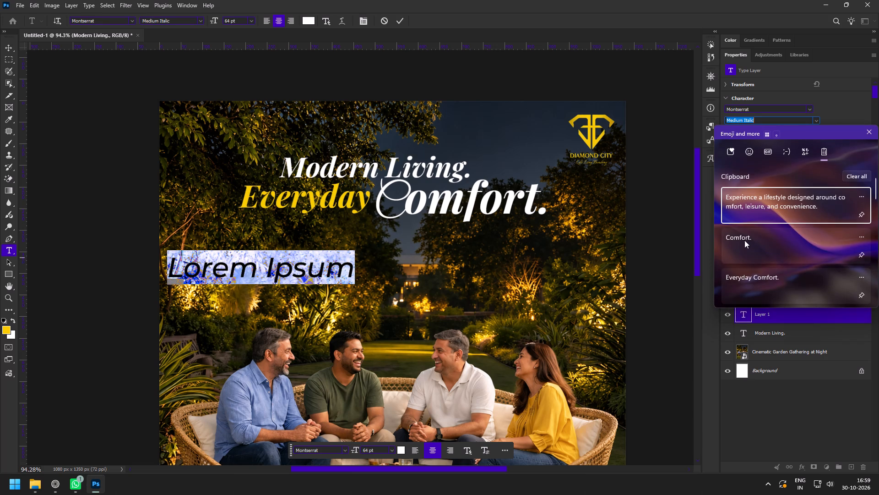
pyautogui.click(765, 203)
pyautogui.hotkey('ctrl', 'v')
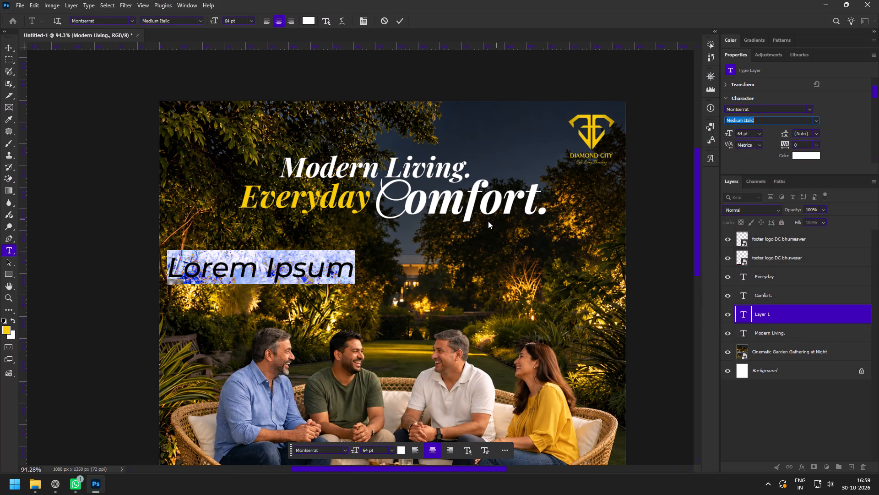
pyautogui.click(248, 266)
pyautogui.hotkey('ctrl', 'a')
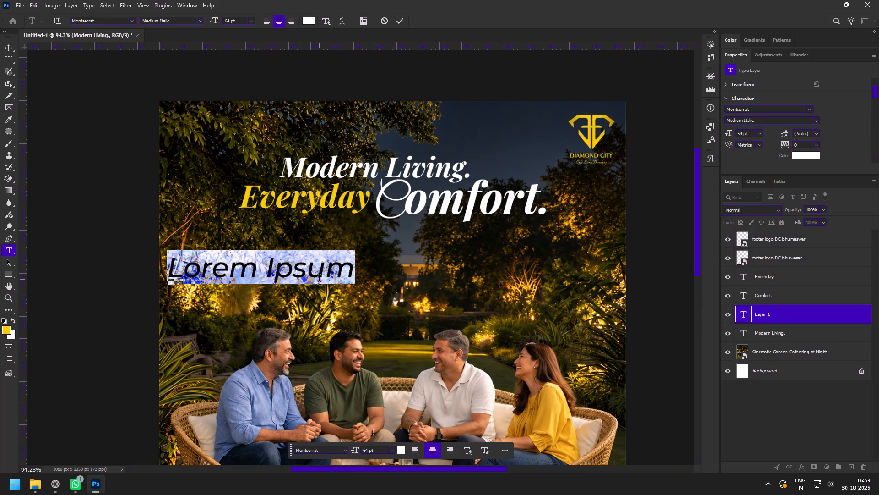
pyautogui.press('super+v')
pyautogui.click(741, 365)
pyautogui.hotkey('ctrl', 'v')
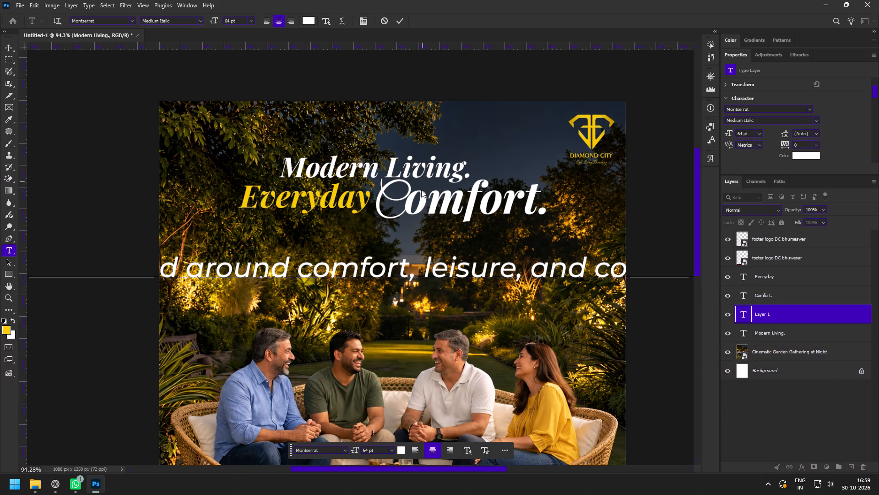
pyautogui.press('BackSpace')
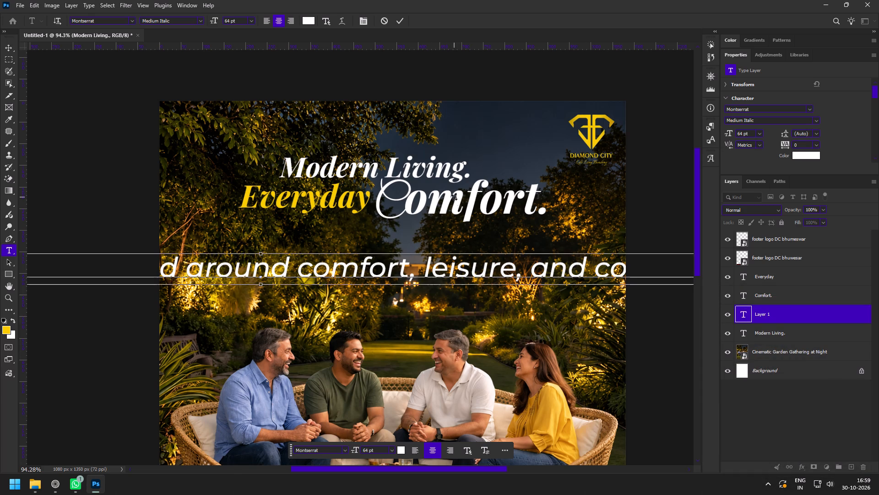
# Set the supporting sentence to 26 pt and break it into two lines before "leisure, and convenience.".
pyautogui.hotkey('ctrl', 'a')
pyautogui.moveTo(729, 134); pyautogui.dragTo(716, 134)
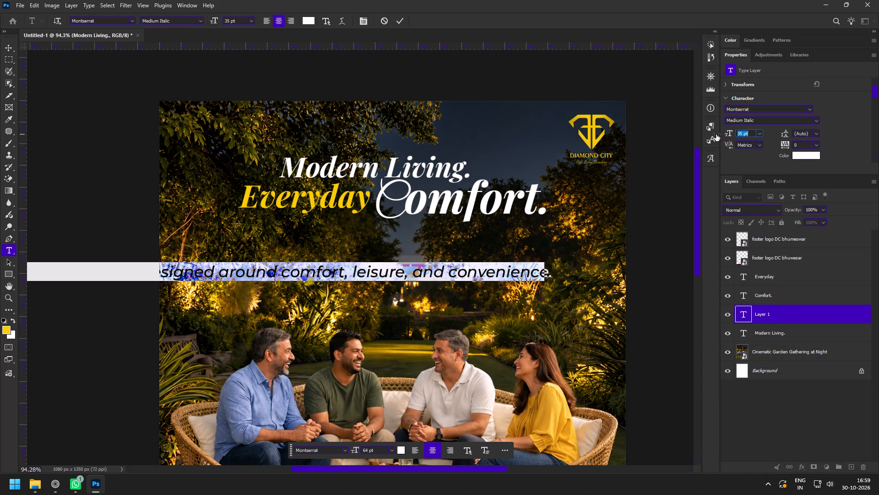
pyautogui.moveTo(716, 134); pyautogui.dragTo(712, 134)
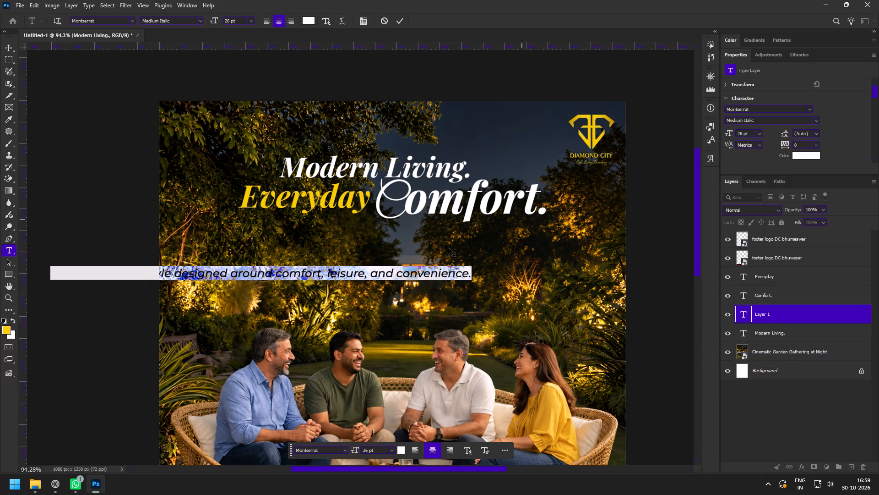
pyautogui.click(327, 275)
pyautogui.press('BackSpace')
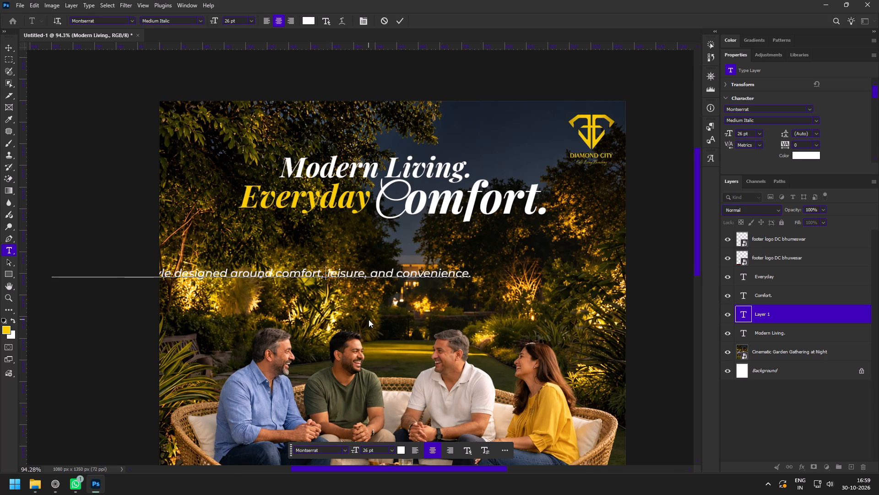
pyautogui.press('Return')
pyautogui.click(396, 22)
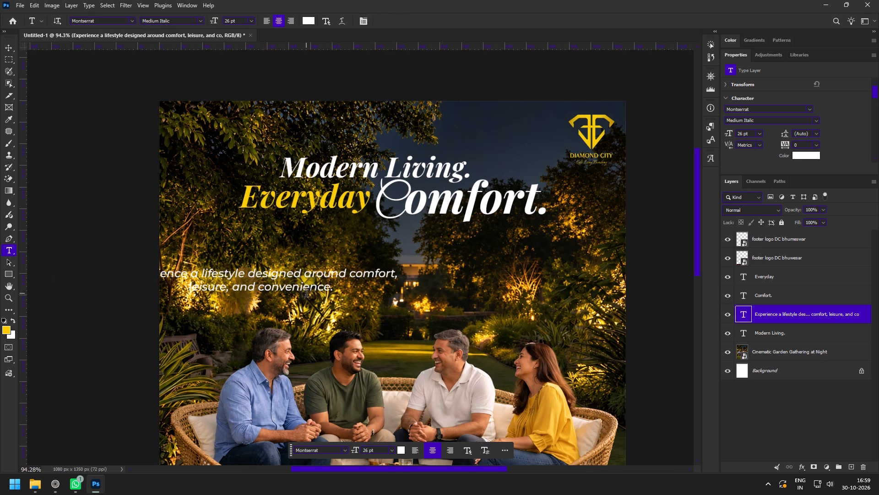
# Move the two-line supporting sentence directly beneath the headline, centred horizontally on the post.
pyautogui.press('v')
pyautogui.moveTo(300, 282); pyautogui.dragTo(434, 242)
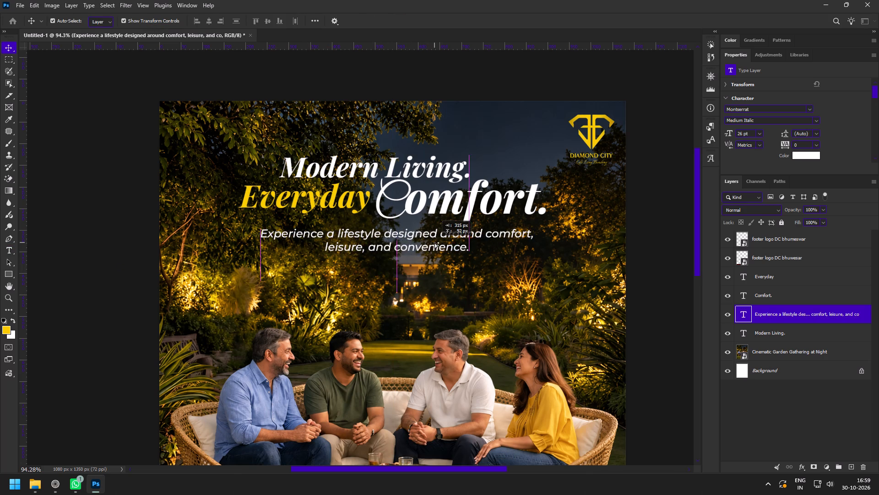
pyautogui.moveTo(434, 242); pyautogui.dragTo(432, 242)
pyautogui.press('space')
pyautogui.press('space')
pyautogui.press('space')
pyautogui.press('space')
pyautogui.press('space')
pyautogui.press('space')
pyautogui.press('space')
pyautogui.press('space')
pyautogui.press('space')
pyautogui.moveTo(407, 318); pyautogui.dragTo(426, 179)
# Copy "60+ Lifestyle Amenities" from the Diamond city content document in the browser and return to Photoshop.
pyautogui.click(58, 489)
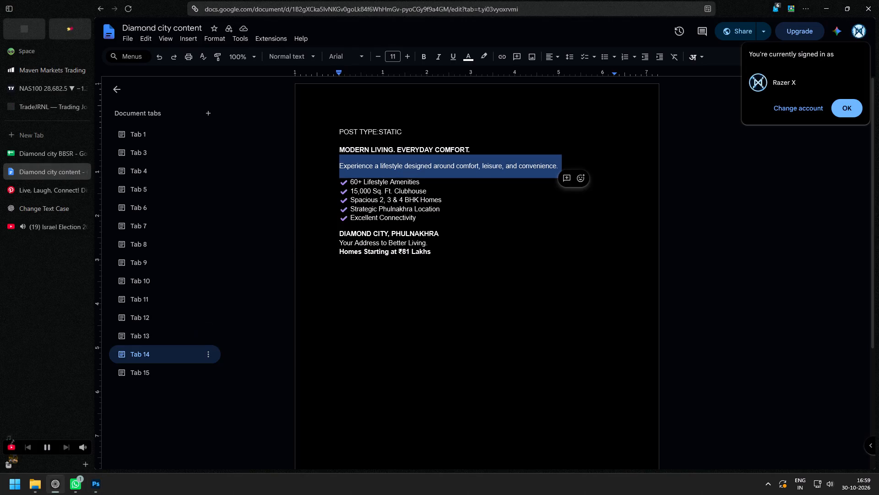
pyautogui.moveTo(419, 183); pyautogui.dragTo(349, 181)
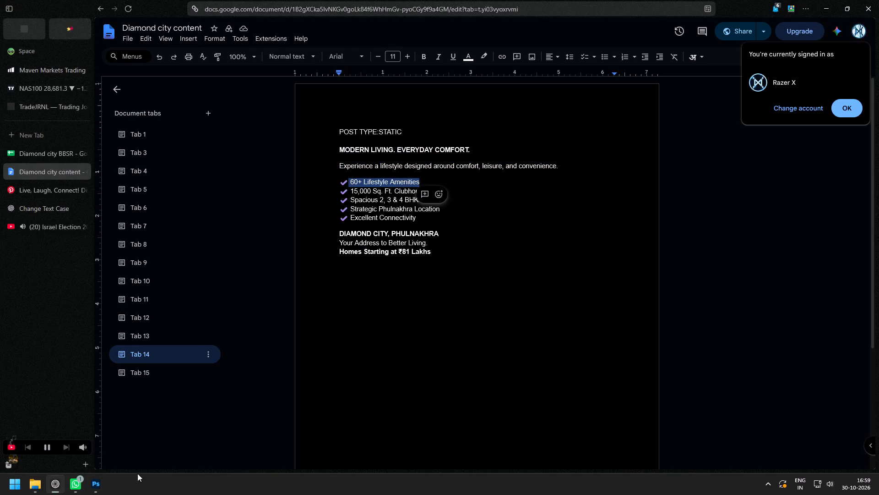
pyautogui.hotkey('ctrl', 'c')
pyautogui.click(98, 494)
# Examine the headline and supporting sentence up close, checking their relative sizes and spacing over the garden image.
pyautogui.press('z')
pyautogui.press('space')
pyautogui.press('space')
pyautogui.press('space')
pyautogui.press('space')
pyautogui.moveTo(358, 87); pyautogui.dragTo(351, 167)
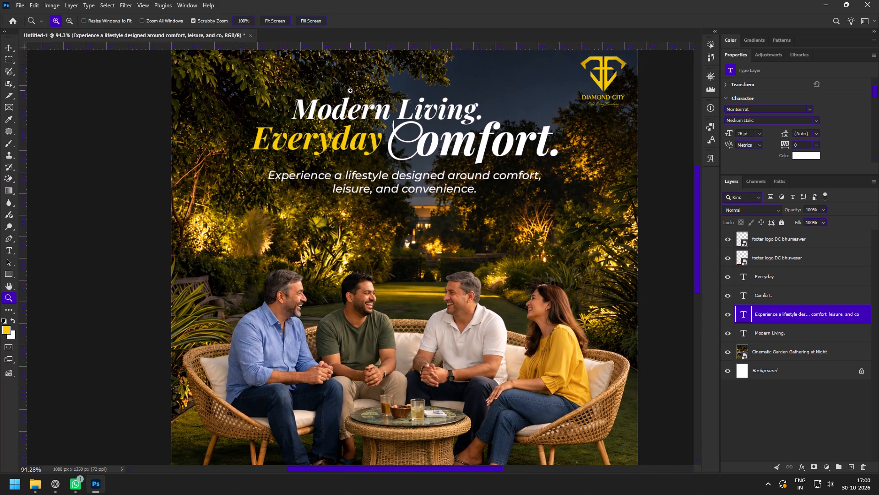
pyautogui.moveTo(350, 92); pyautogui.dragTo(362, 109)
pyautogui.press('space')
pyautogui.press('space')
pyautogui.press('space')
pyautogui.press('space')
pyautogui.moveTo(362, 110); pyautogui.dragTo(326, 181)
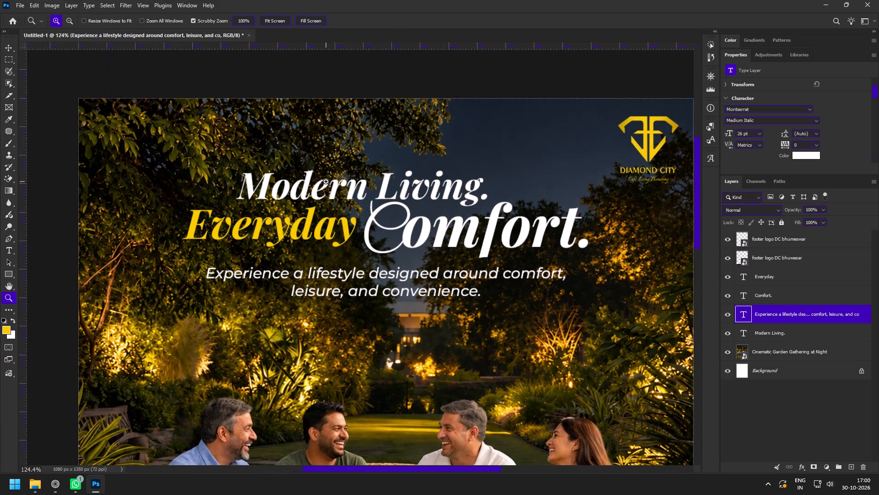
pyautogui.press('v')
pyautogui.press('z')
pyautogui.moveTo(415, 280); pyautogui.dragTo(390, 264)
pyautogui.press('space')
pyautogui.press('space')
pyautogui.press('space')
pyautogui.press('space')
pyautogui.press('space')
pyautogui.press('space')
pyautogui.moveTo(388, 287); pyautogui.dragTo(413, 175)
pyautogui.moveTo(440, 94); pyautogui.dragTo(470, 154)
# Scale "Everyday" down to 72% and position it just beneath the start of "Modern Living.".
pyautogui.press('v')
pyautogui.click(439, 186)
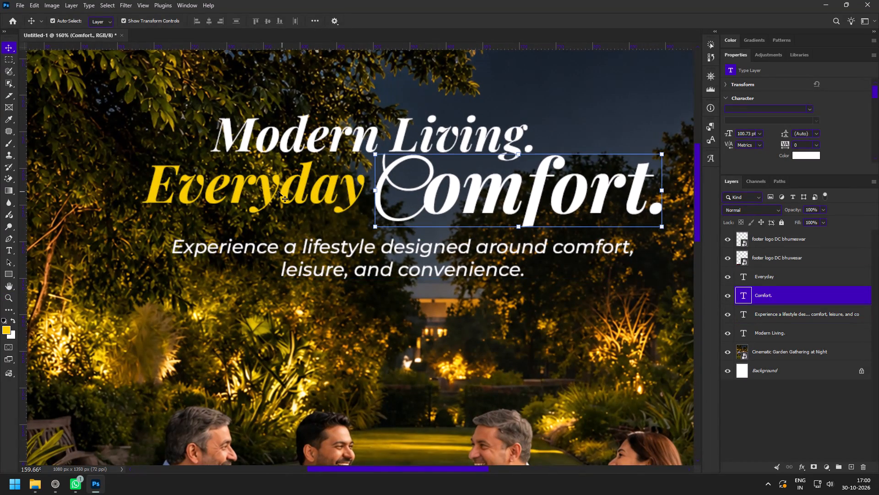
pyautogui.click(278, 192)
pyautogui.click(364, 189)
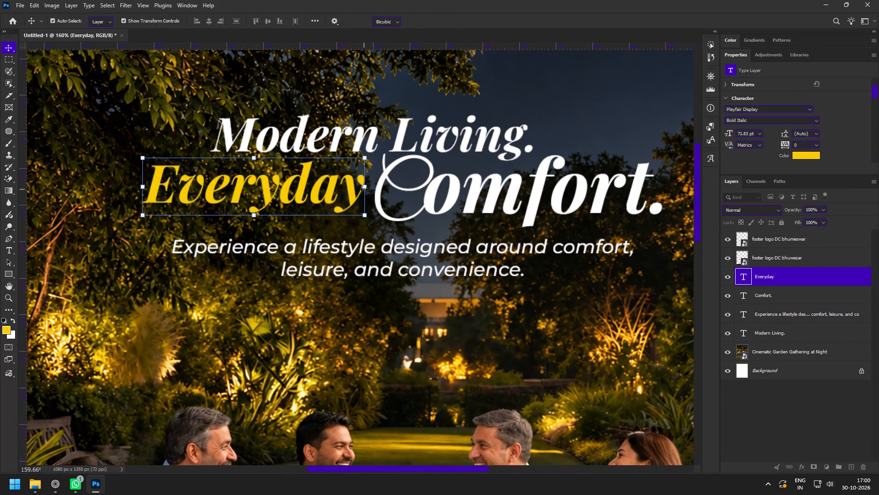
pyautogui.moveTo(366, 190); pyautogui.dragTo(304, 192)
pyautogui.moveTo(256, 192); pyautogui.dragTo(263, 180)
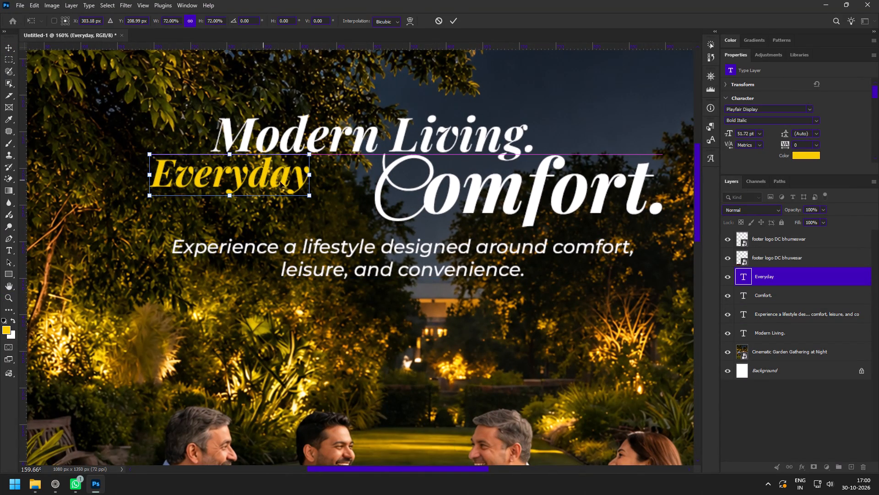
pyautogui.click(455, 18)
# Scale "Comfort." to about 94% and place it right beside the smaller "Everyday".
pyautogui.click(424, 174)
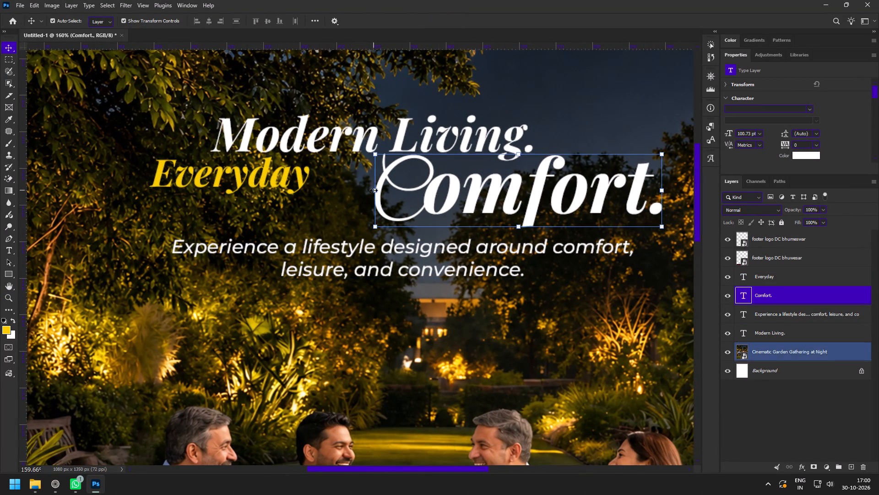
pyautogui.moveTo(374, 190); pyautogui.dragTo(315, 192)
pyautogui.moveTo(613, 208); pyautogui.dragTo(595, 205)
pyautogui.moveTo(526, 208); pyautogui.dragTo(526, 203)
pyautogui.click(452, 16)
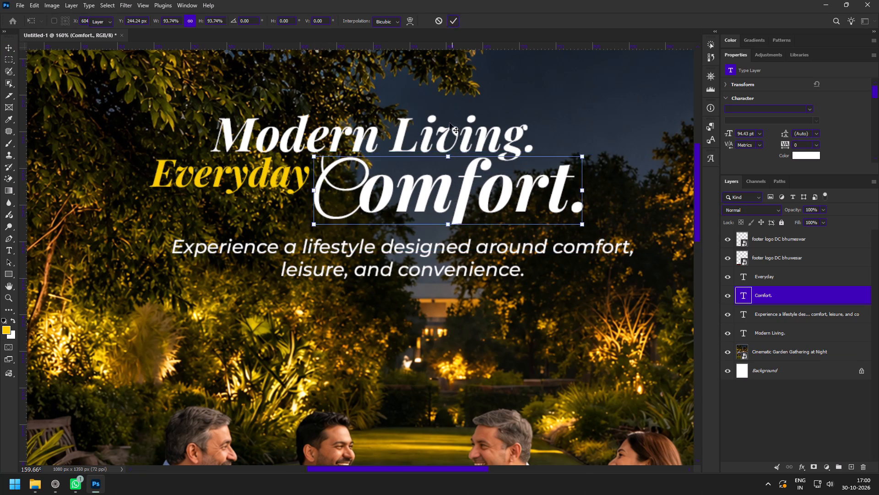
# Select all three headline text layers and move them together about 50 px right and 21 px up, centred on the post.
pyautogui.press('z')
pyautogui.moveTo(446, 175); pyautogui.dragTo(402, 164)
pyautogui.press('space')
pyautogui.moveTo(401, 218); pyautogui.dragTo(388, 210)
pyautogui.moveTo(382, 113); pyautogui.dragTo(403, 156)
pyautogui.moveTo(384, 147); pyautogui.dragTo(399, 181)
pyautogui.press('v')
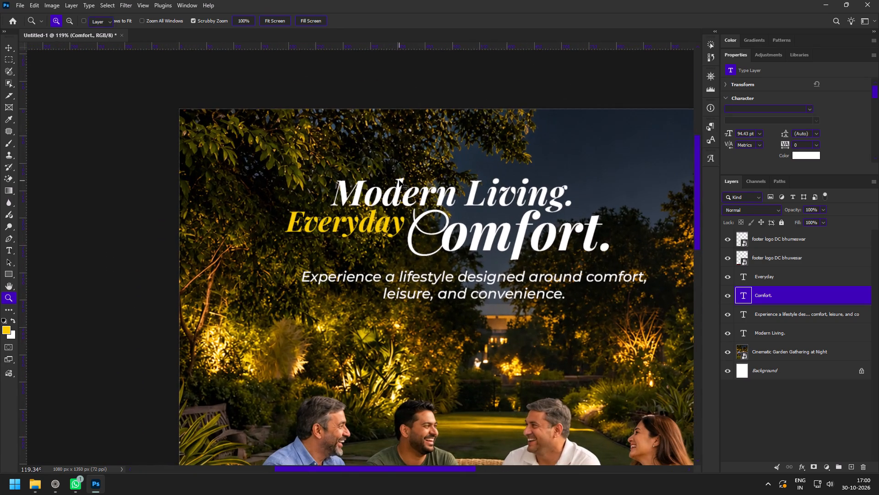
pyautogui.keyDown('shift'); pyautogui.click(327, 231); pyautogui.keyUp('shift')
pyautogui.keyDown('shift'); pyautogui.click(357, 188); pyautogui.keyUp('shift')
pyautogui.moveTo(386, 193); pyautogui.dragTo(421, 190)
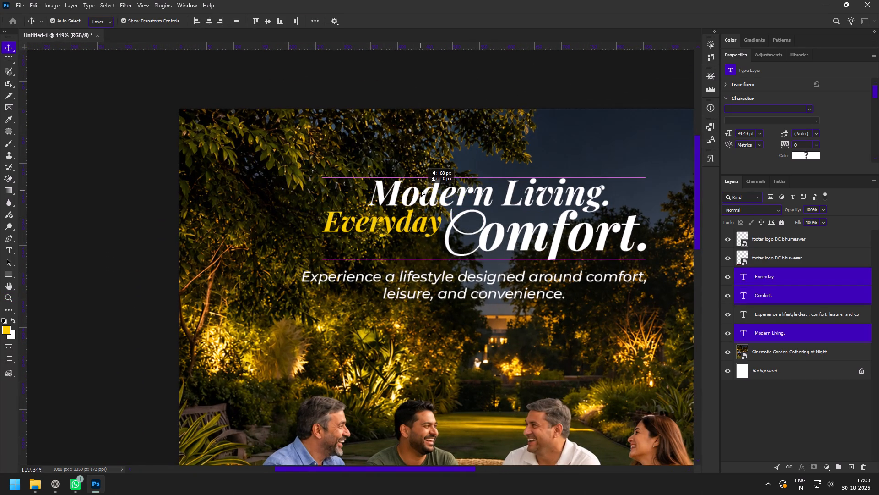
pyautogui.moveTo(421, 190); pyautogui.dragTo(416, 182)
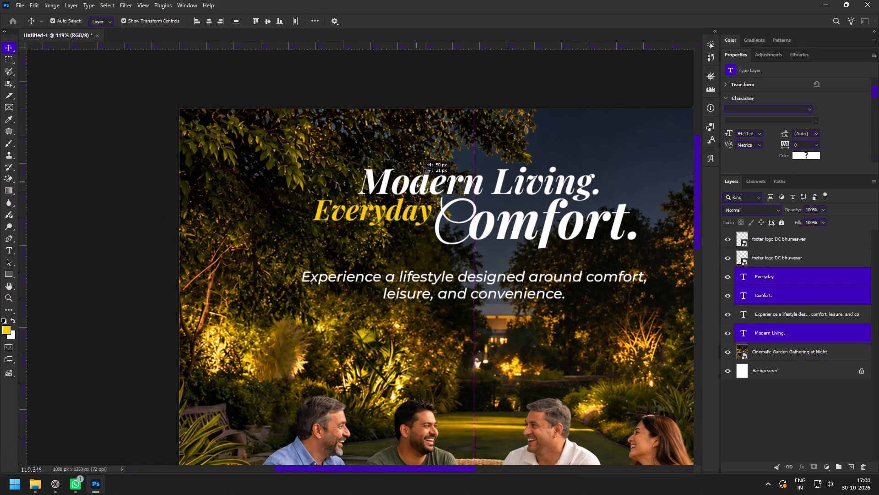
pyautogui.moveTo(416, 182); pyautogui.dragTo(416, 183)
# Move the supporting sentence slightly up, closer to the headline.
pyautogui.click(410, 272)
pyautogui.moveTo(483, 280); pyautogui.dragTo(484, 264)
# Draw a rectangle about 249 × 42 px below the supporting sentence, near the left side of the post.
pyautogui.press('space')
pyautogui.moveTo(461, 309); pyautogui.dragTo(390, 208)
pyautogui.press('z')
pyautogui.moveTo(298, 181); pyautogui.dragTo(311, 197)
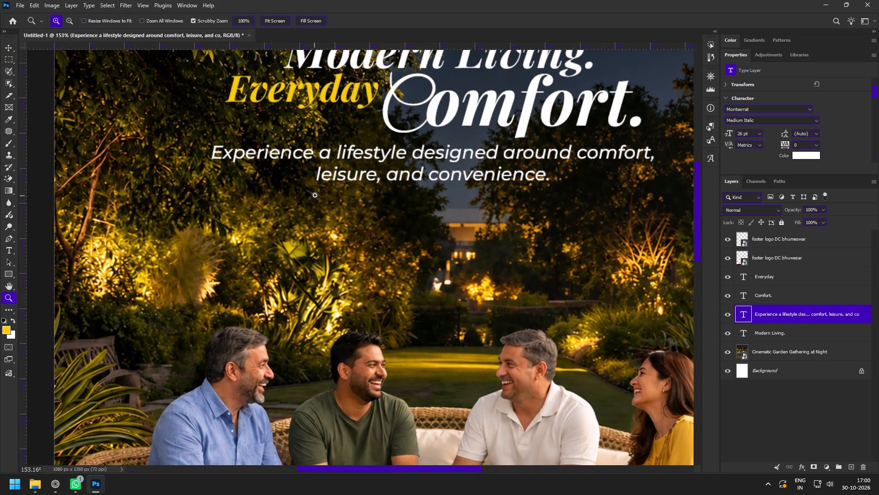
pyautogui.click(5, 276)
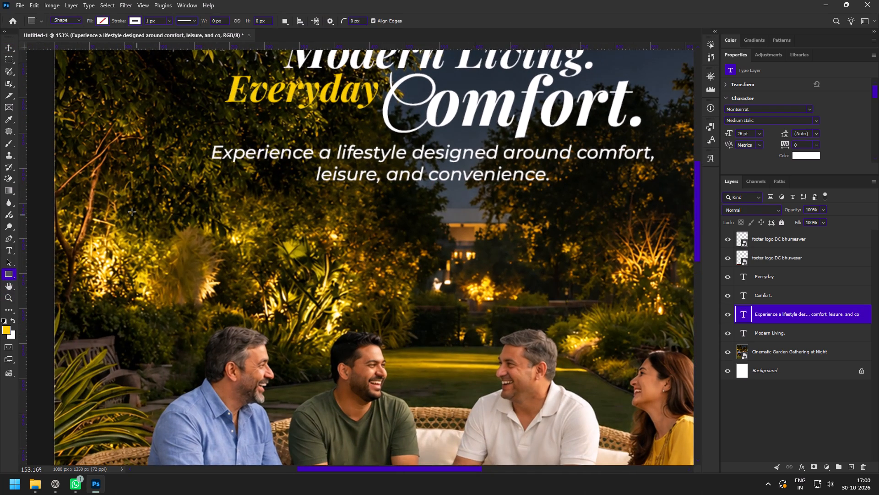
pyautogui.moveTo(130, 207); pyautogui.dragTo(304, 235)
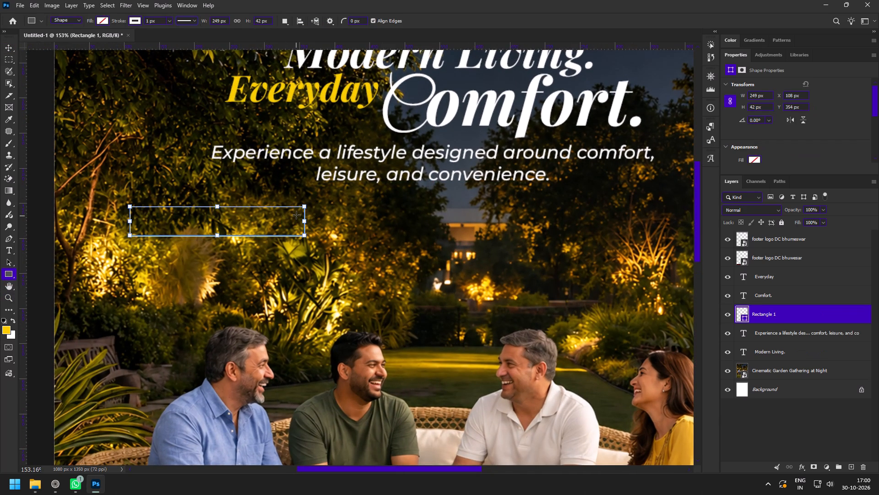
# Fill the new rectangle with the headline's yellow from the recently used colours.
pyautogui.press('z')
pyautogui.moveTo(275, 178); pyautogui.dragTo(290, 197)
pyautogui.press('v')
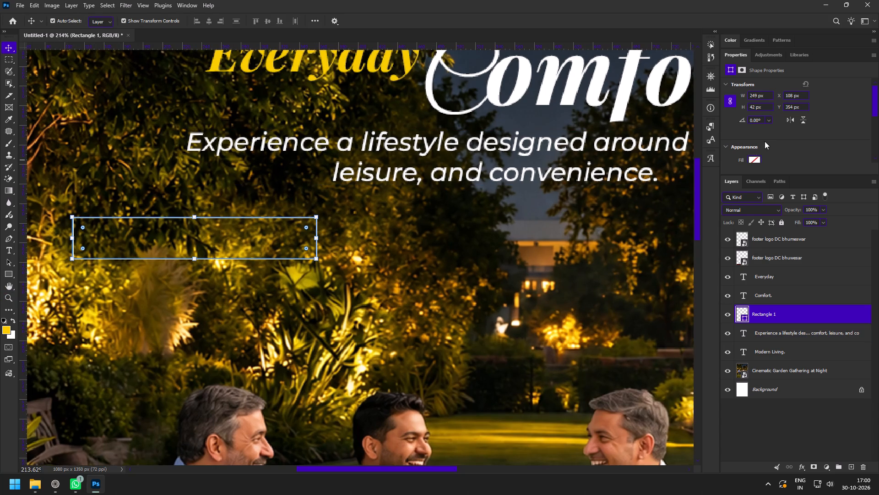
pyautogui.scroll(-2, 765, 141)
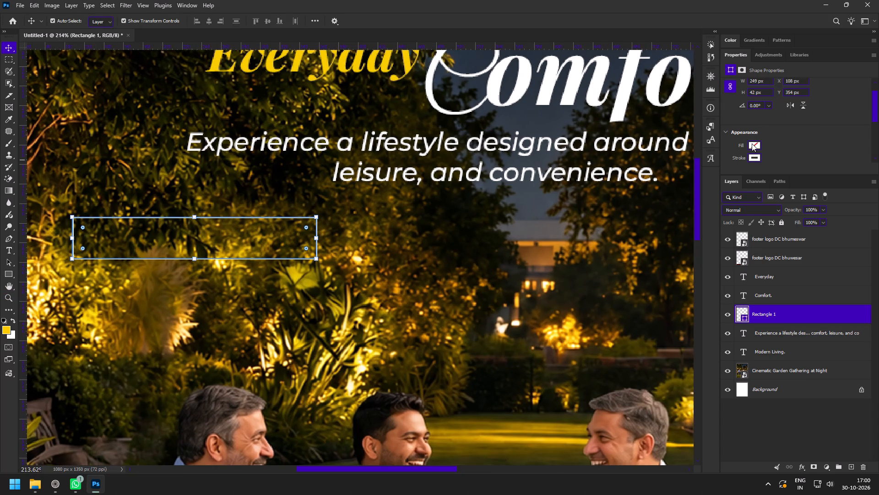
pyautogui.click(752, 143)
pyautogui.click(732, 193)
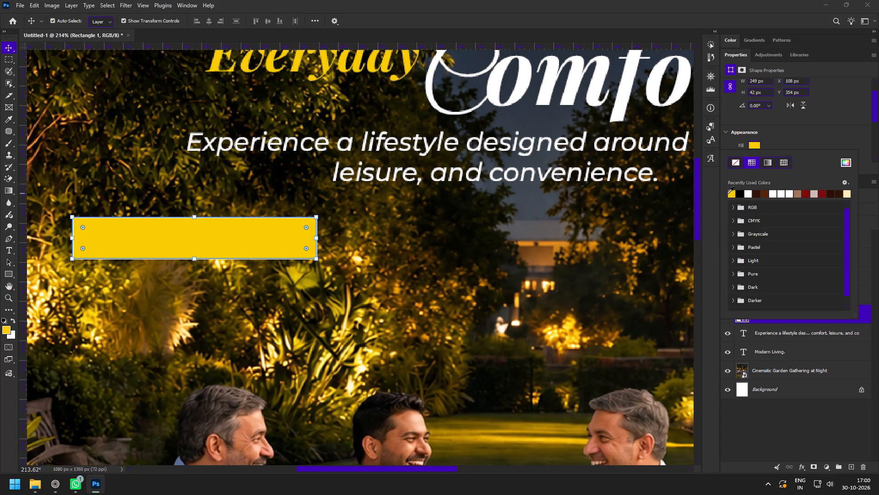
# Round the yellow rectangle's corners slightly.
pyautogui.press('z')
pyautogui.moveTo(191, 209); pyautogui.dragTo(200, 218)
pyautogui.press('v')
pyautogui.moveTo(322, 229); pyautogui.dragTo(326, 223)
# Examine the rounded yellow rectangle's size and placement in relation to the headline and supporting sentence.
pyautogui.press('z')
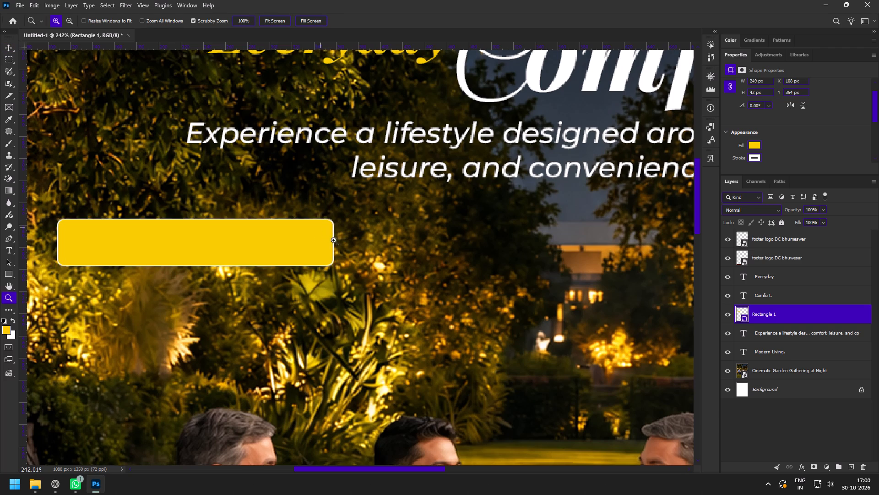
pyautogui.moveTo(329, 241); pyautogui.dragTo(281, 216)
pyautogui.press('space')
pyautogui.press('space')
pyautogui.moveTo(337, 236); pyautogui.dragTo(309, 211)
pyautogui.moveTo(269, 205); pyautogui.dragTo(289, 231)
pyautogui.moveTo(271, 193); pyautogui.dragTo(292, 223)
pyautogui.press('v')
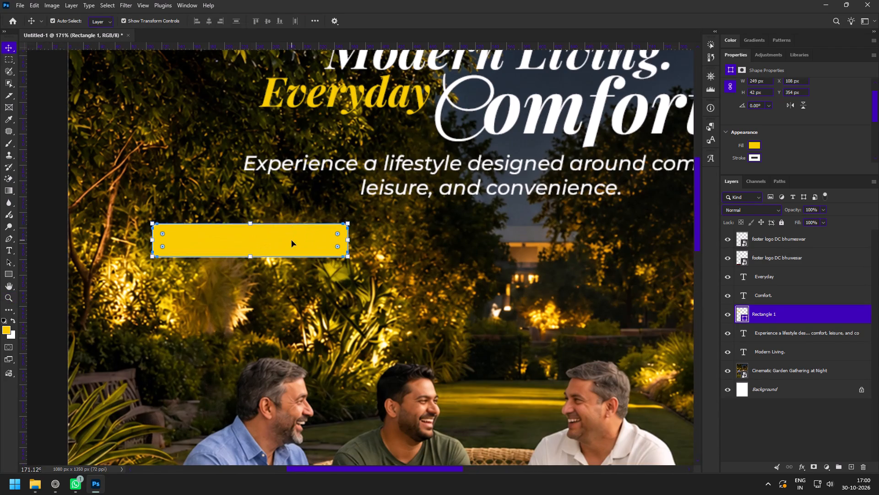
# Move the yellow rectangle to X 99, Y 346 px and duplicate it beside itself at X 368 px.
pyautogui.moveTo(292, 242); pyautogui.dragTo(283, 236)
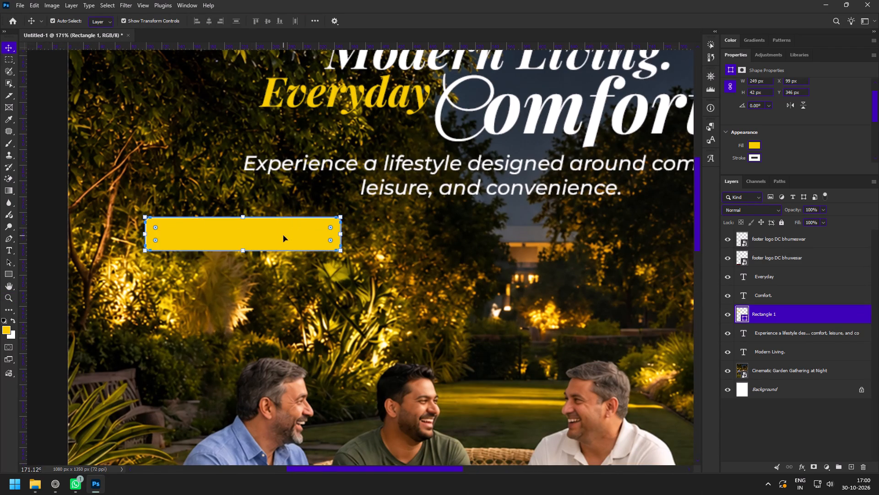
pyautogui.keyDown('alt'); pyautogui.keyDown('shift'); pyautogui.moveTo(283, 236); pyautogui.dragTo(494, 239); pyautogui.keyUp('shift'); pyautogui.keyUp('alt')
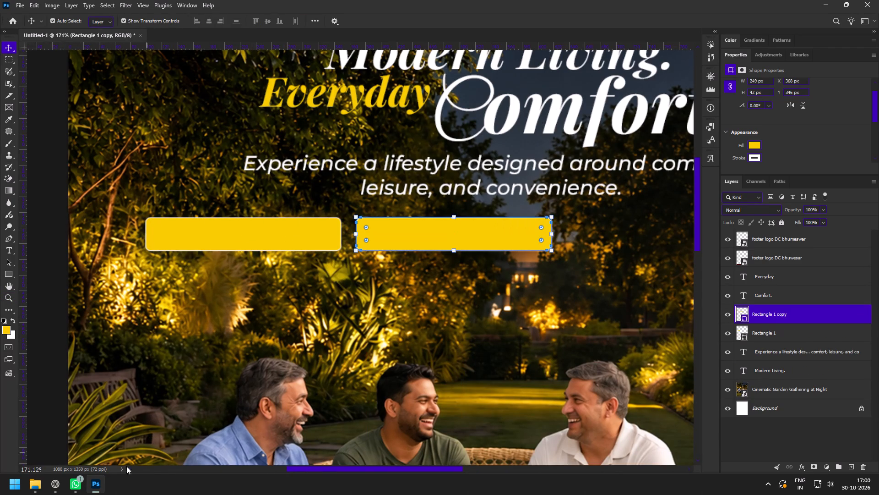
# Check the amenity list in the Diamond City content document, and add a third yellow rectangle to the row at X 637 px.
pyautogui.click(54, 489)
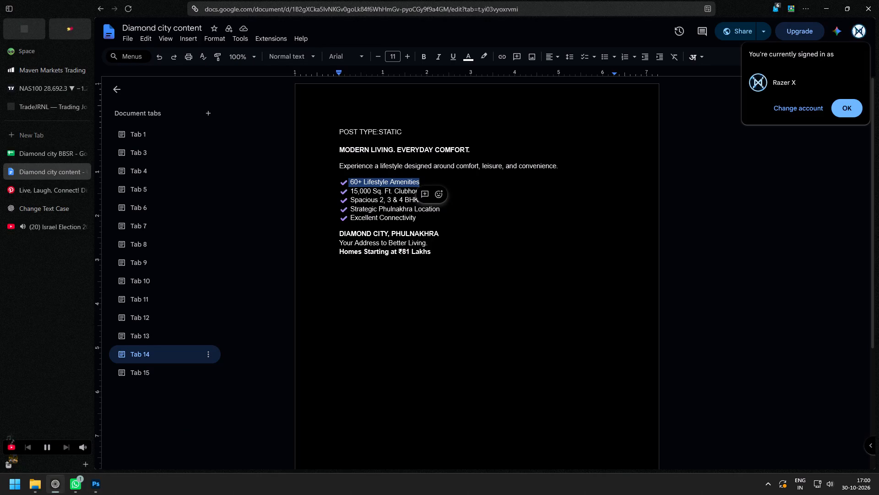
pyautogui.click(95, 494)
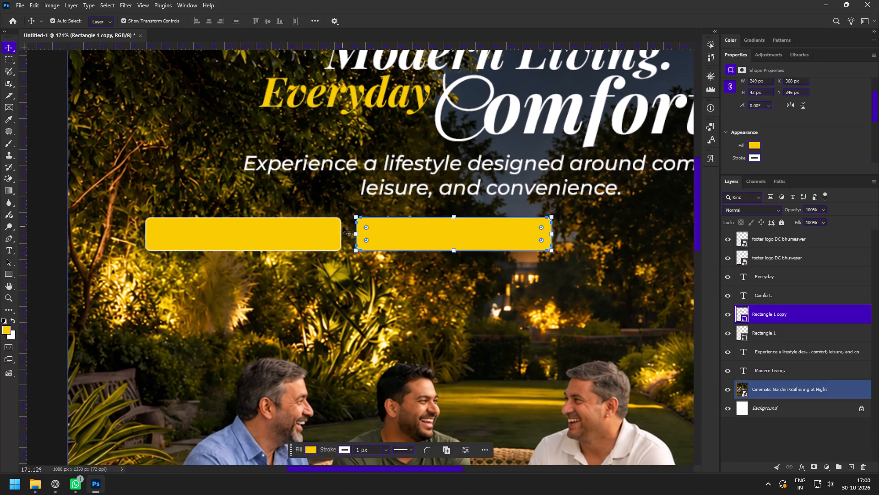
pyautogui.press('space')
pyautogui.press('space')
pyautogui.press('space')
pyautogui.moveTo(484, 266); pyautogui.dragTo(362, 252)
pyautogui.keyDown('alt'); pyautogui.moveTo(368, 221); pyautogui.dragTo(566, 223); pyautogui.keyUp('alt')
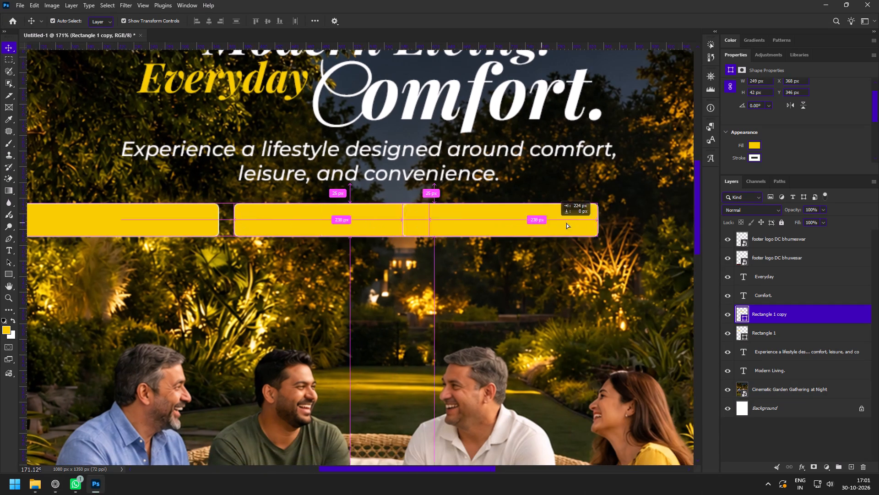
pyautogui.keyDown('alt'); pyautogui.moveTo(566, 223); pyautogui.dragTo(577, 224); pyautogui.keyUp('alt')
# Select all three yellow rectangles and centre the row horizontally on the post beneath the supporting sentence.
pyautogui.keyDown('shift'); pyautogui.click(335, 222); pyautogui.keyUp('shift')
pyautogui.keyDown('shift'); pyautogui.click(150, 225); pyautogui.keyUp('shift')
pyautogui.moveTo(155, 223); pyautogui.dragTo(199, 222)
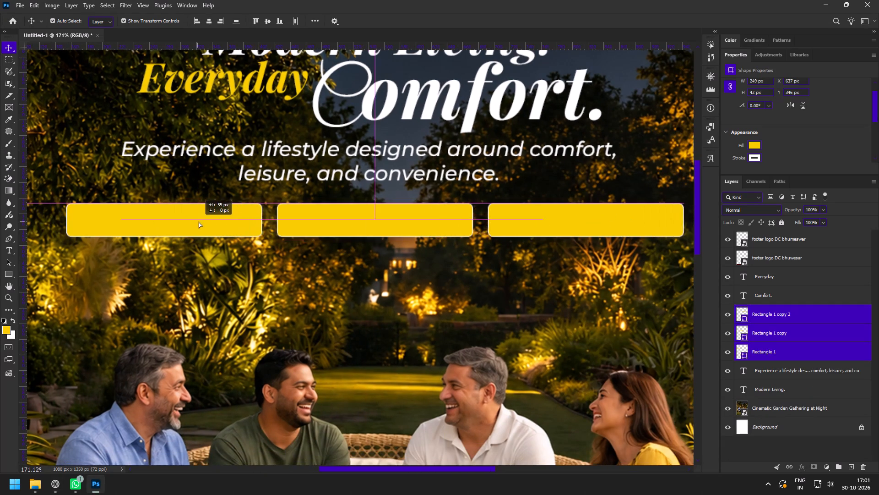
pyautogui.moveTo(199, 222); pyautogui.dragTo(190, 223)
pyautogui.click(284, 297)
# Start a second row at Y 413 px with two rectangle copies, under the middle and first rectangles of the upper row.
pyautogui.click(352, 229)
pyautogui.keyDown('alt'); pyautogui.keyDown('shift'); pyautogui.moveTo(413, 225); pyautogui.dragTo(412, 268); pyautogui.keyUp('shift'); pyautogui.keyUp('alt')
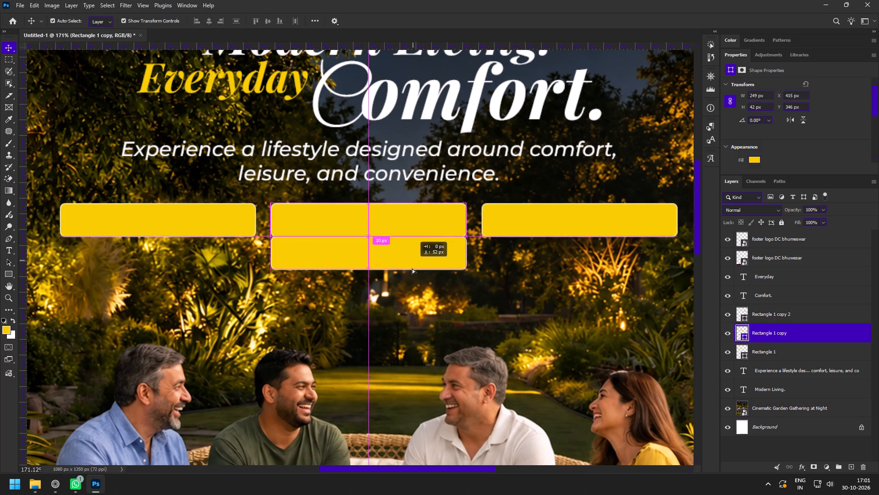
pyautogui.keyDown('alt'); pyautogui.keyDown('shift'); pyautogui.moveTo(412, 268); pyautogui.dragTo(409, 276); pyautogui.keyUp('shift'); pyautogui.keyUp('alt')
pyautogui.keyDown('alt'); pyautogui.moveTo(415, 273); pyautogui.dragTo(189, 269); pyautogui.keyUp('alt')
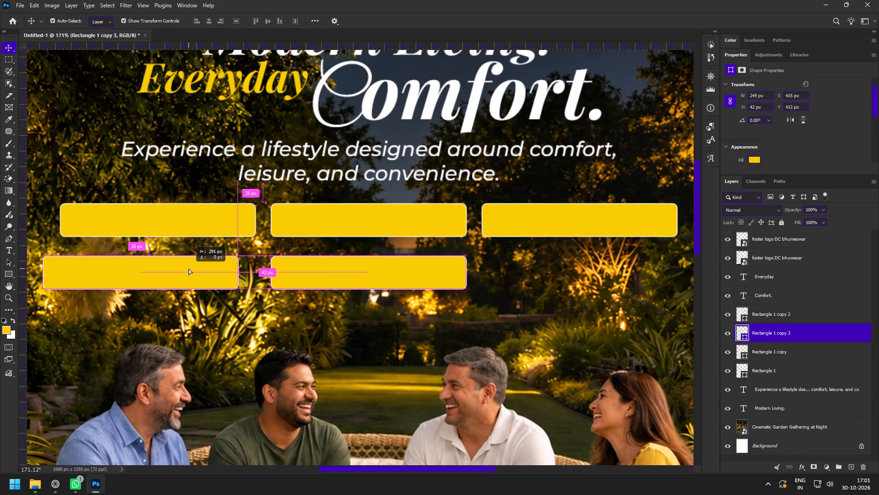
pyautogui.keyDown('alt'); pyautogui.moveTo(189, 269); pyautogui.dragTo(205, 268); pyautogui.keyUp('alt')
# Select both second-row rectangles and centre the pair beneath the upper row, with its edge at X 271 px.
pyautogui.keyDown('shift'); pyautogui.click(173, 272); pyautogui.keyUp('shift')
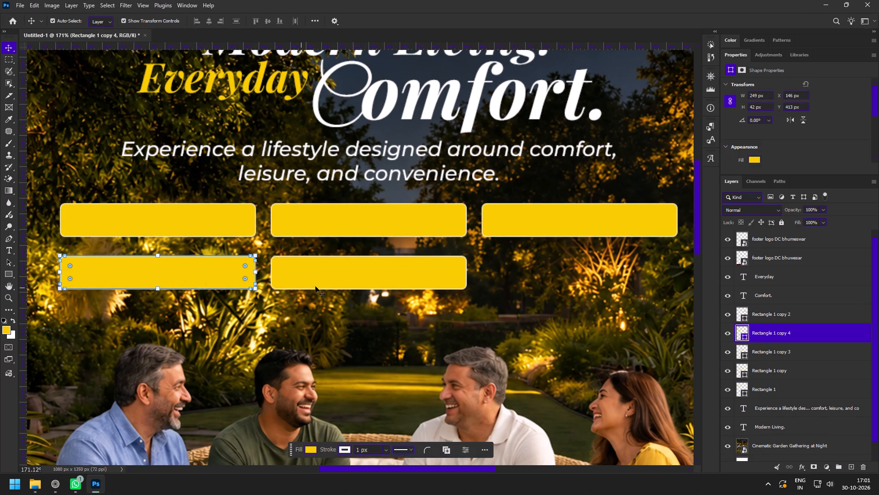
pyautogui.keyDown('shift'); pyautogui.click(358, 269); pyautogui.keyUp('shift')
pyautogui.moveTo(317, 273); pyautogui.dragTo(417, 277)
# Examine the spacing and alignment of the two rows of yellow rectangles beneath the supporting sentence.
pyautogui.press('z')
pyautogui.moveTo(466, 305); pyautogui.dragTo(438, 296)
pyautogui.press('space')
pyautogui.press('space')
pyautogui.press('space')
pyautogui.moveTo(426, 313); pyautogui.dragTo(461, 297)
pyautogui.moveTo(349, 269); pyautogui.dragTo(370, 292)
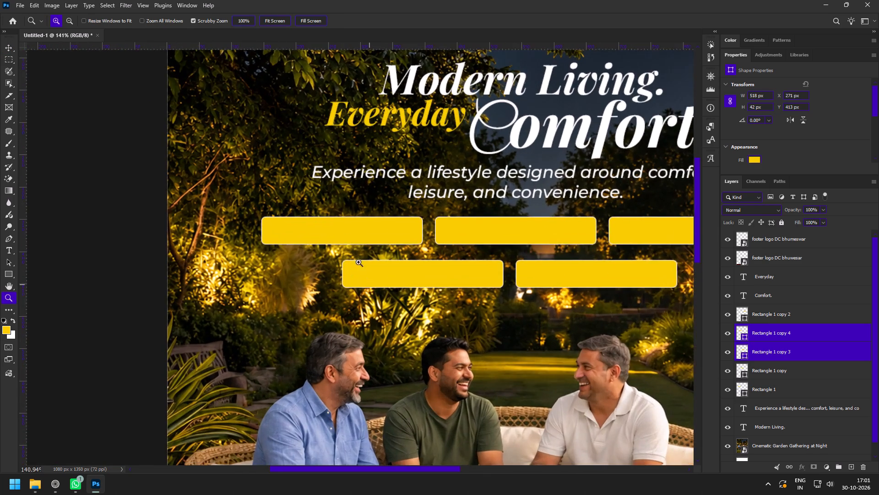
pyautogui.moveTo(347, 238); pyautogui.dragTo(361, 247)
pyautogui.press('space')
pyautogui.press('space')
pyautogui.press('space')
pyautogui.press('space')
pyautogui.moveTo(398, 264); pyautogui.dragTo(334, 267)
pyautogui.press('v')
pyautogui.click(178, 297)
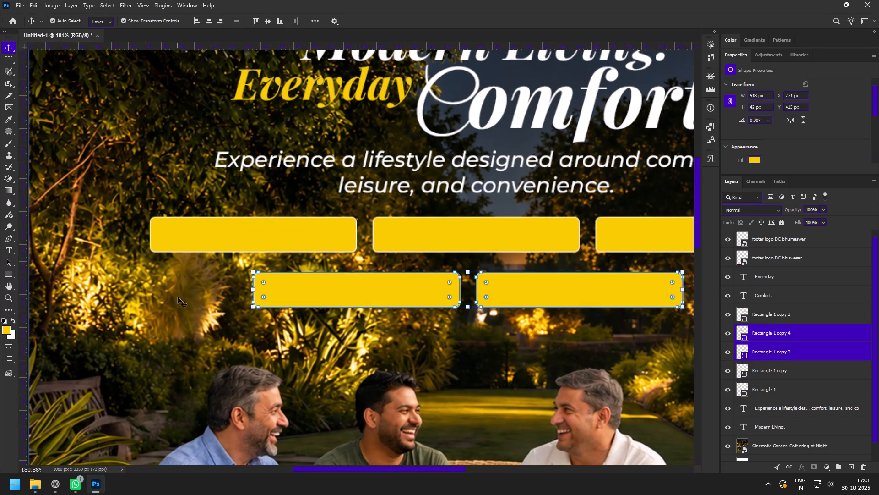
pyautogui.click(198, 227)
pyautogui.click(139, 196)
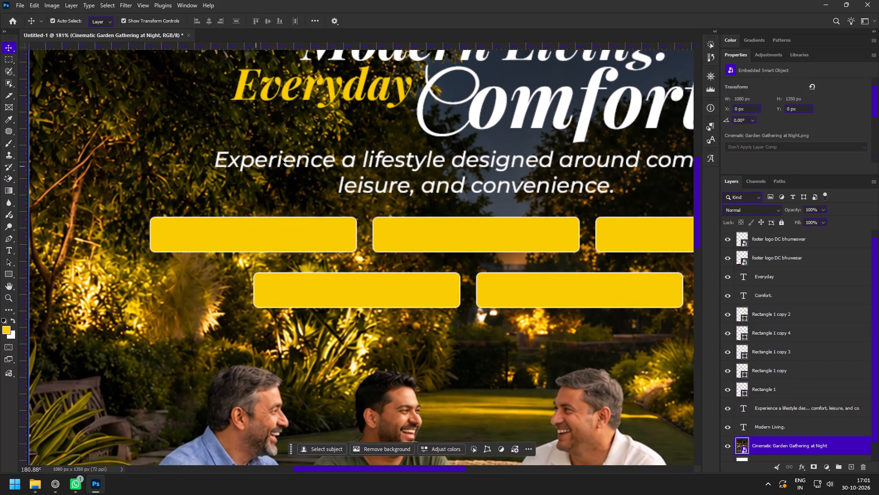
# Start a new centred text line over the garden image, beside the second row's first rectangle.
pyautogui.press('t')
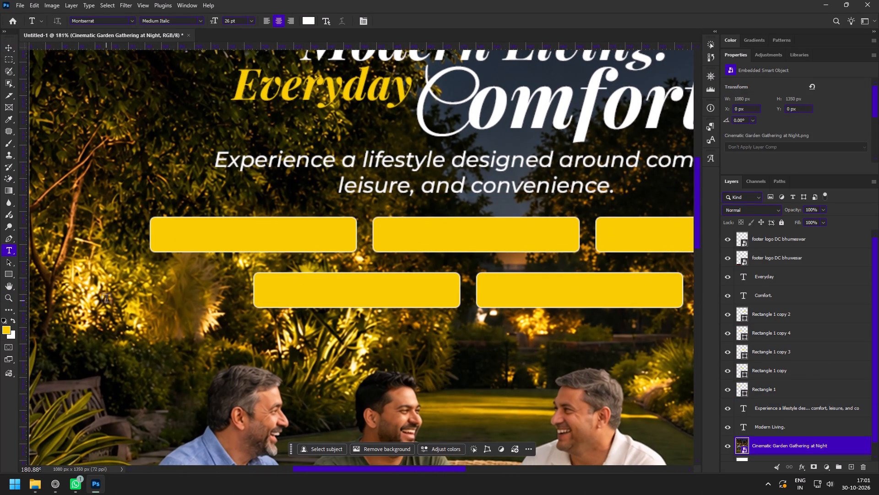
pyautogui.click(106, 300)
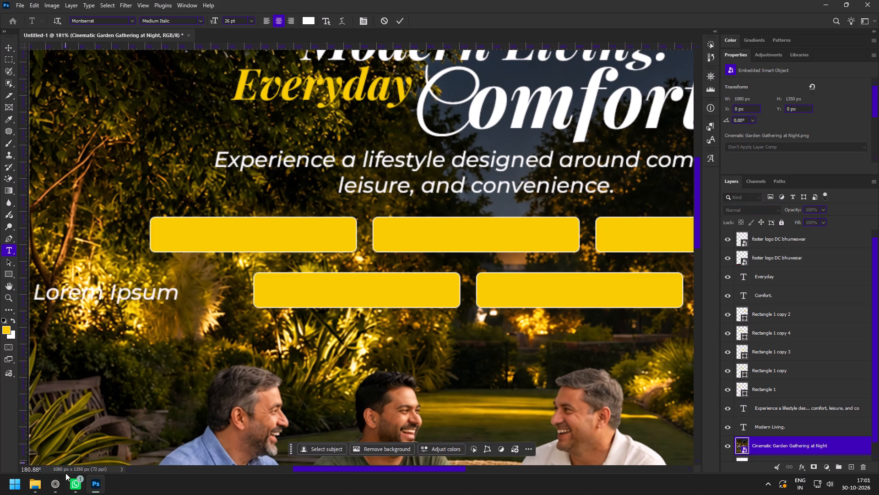
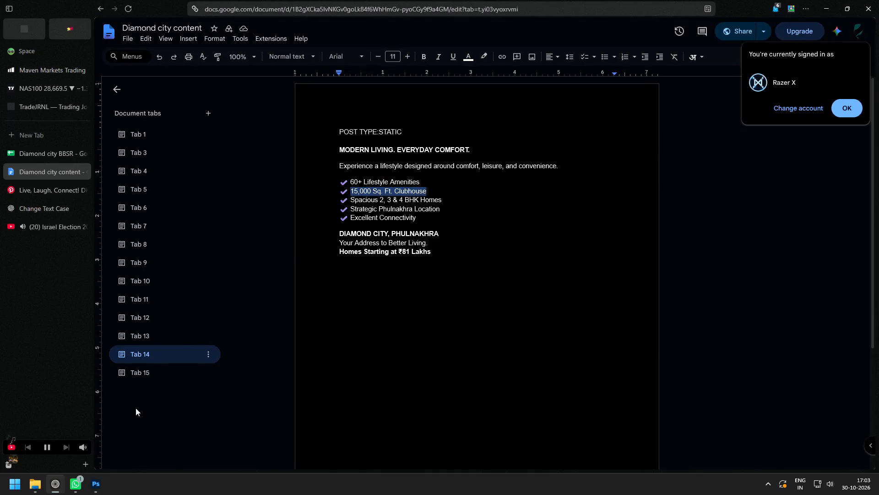
# Replace the upper row's middle label with "15,000 Sq. Ft. Clubhouse", copied from the content document into Photoshop.
pyautogui.hotkey('ctrl', 'c')
pyautogui.click(100, 489)
pyautogui.doubleClick(354, 234)
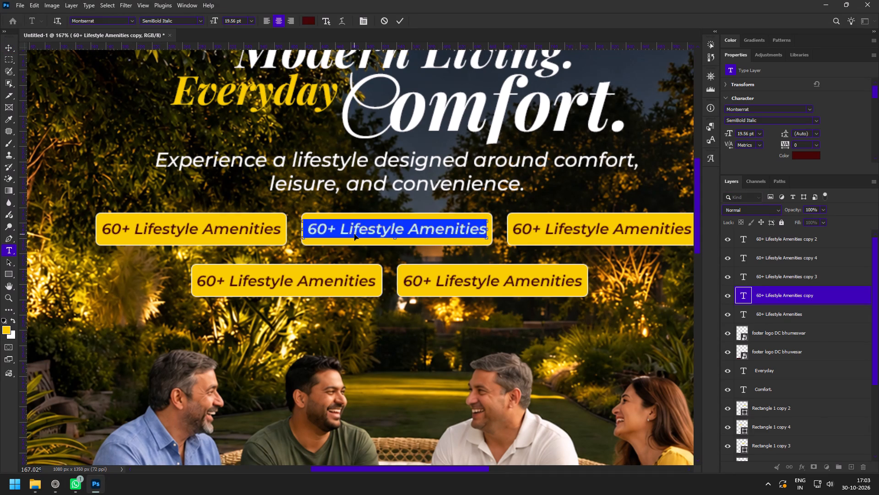
pyautogui.hotkey('ctrl', 'v')
pyautogui.hotkey('ctrl', 'Return')
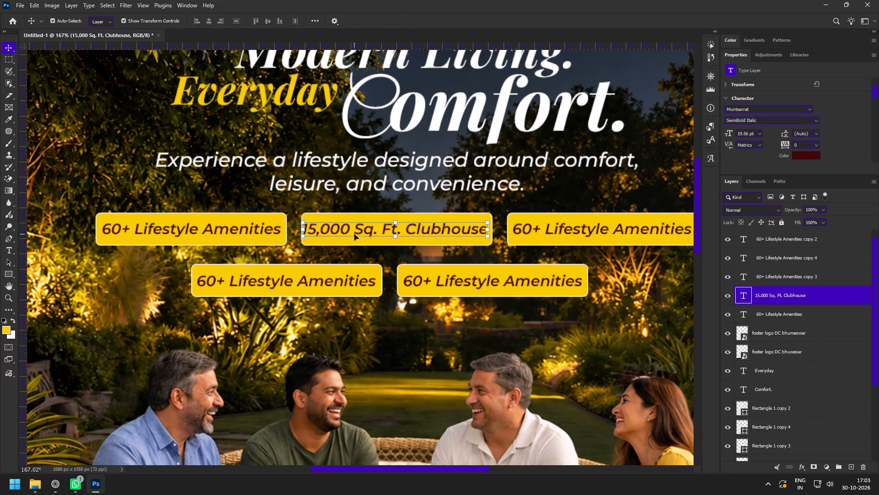
# Copy "Spacious 2, 3 & 4 BHK Homes" from the browser document into the second row's second label and shift that label clear of the first.
pyautogui.click(52, 491)
pyautogui.click(356, 209)
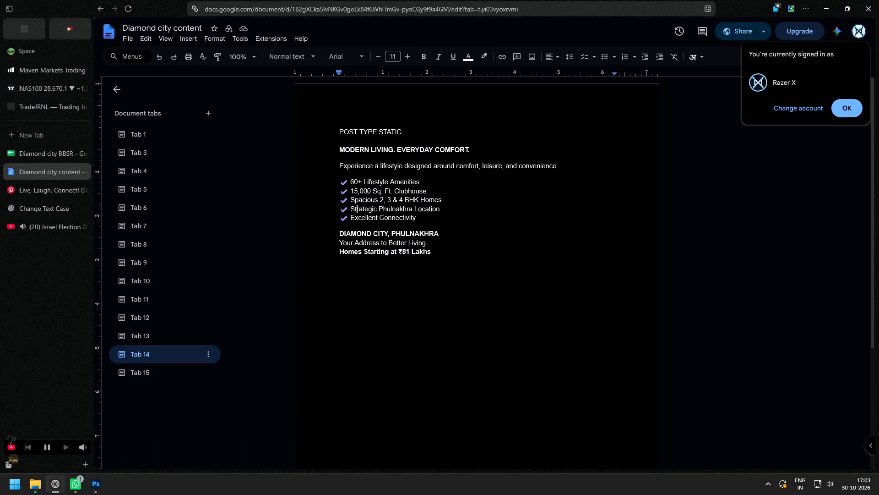
pyautogui.moveTo(456, 199); pyautogui.dragTo(352, 202)
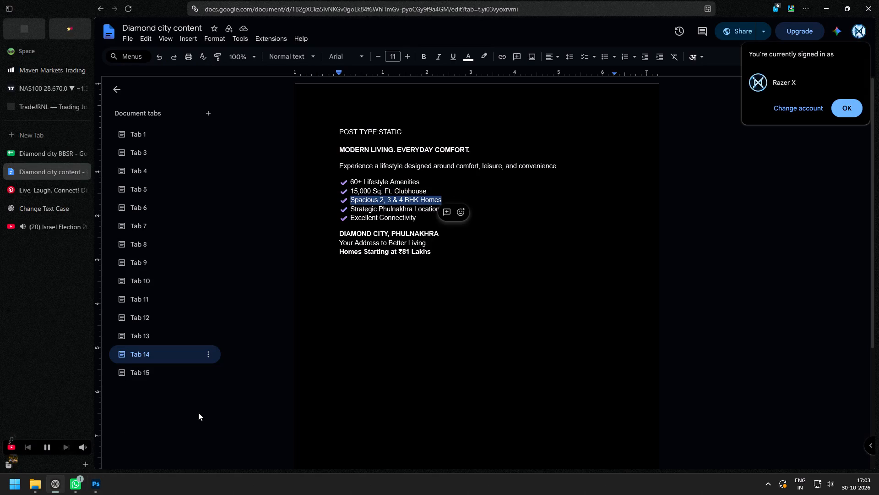
pyautogui.hotkey('ctrl', 'c')
pyautogui.click(103, 489)
pyautogui.click(567, 229)
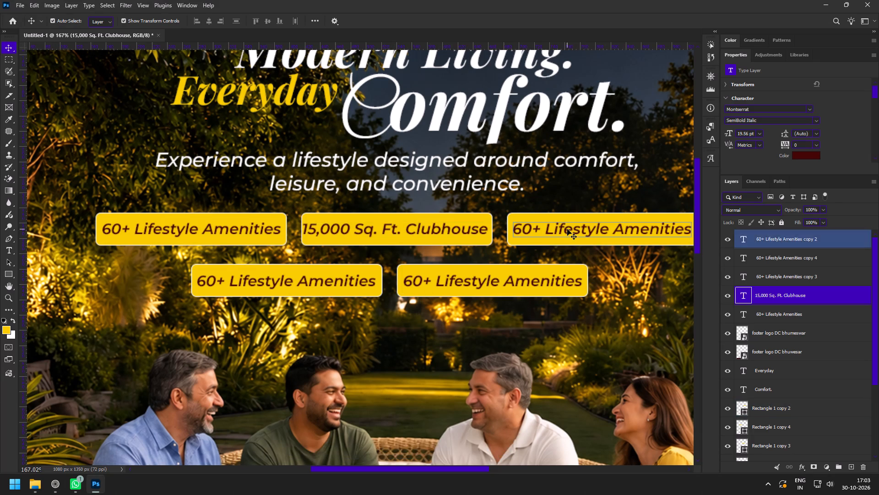
pyautogui.click(560, 233)
pyautogui.doubleClick(461, 281)
pyautogui.hotkey('ctrl', 'v')
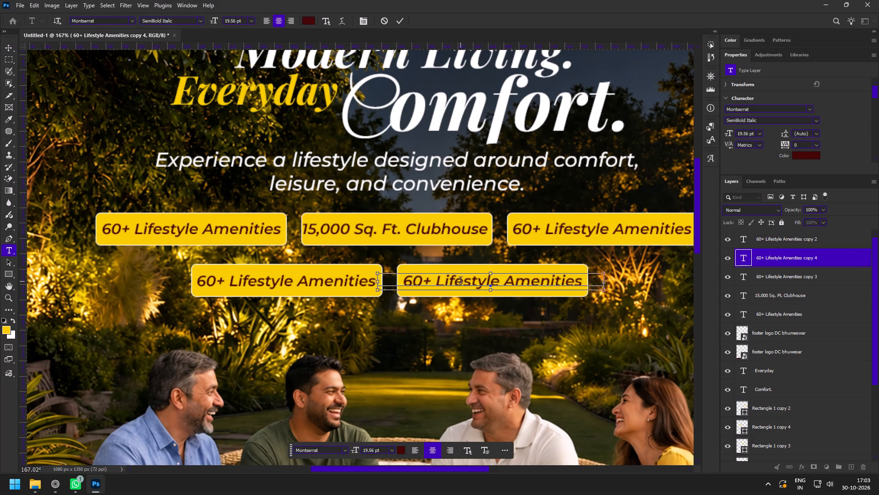
pyautogui.hotkey('ctrl', 'Return')
pyautogui.moveTo(461, 281); pyautogui.dragTo(491, 282)
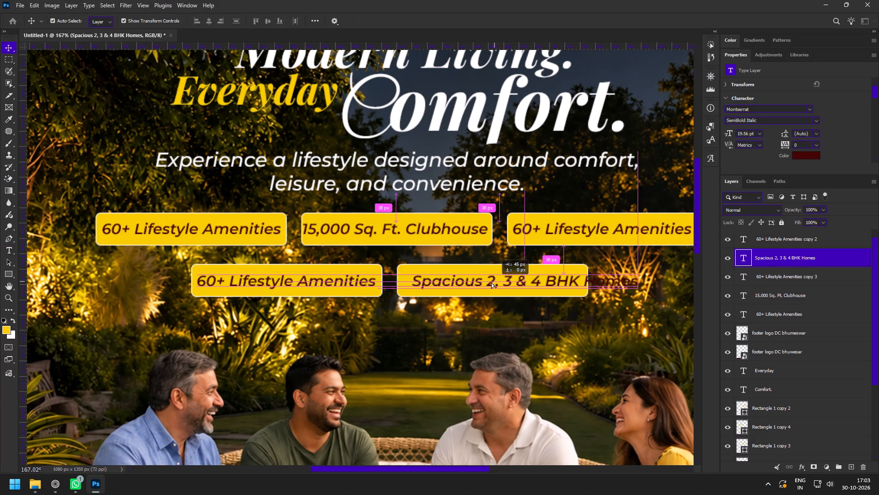
pyautogui.moveTo(491, 282); pyautogui.dragTo(486, 283)
# Copy "Strategic Phulnakhra Location" from the browser document and replace the second row's first label with it in Photoshop.
pyautogui.click(50, 485)
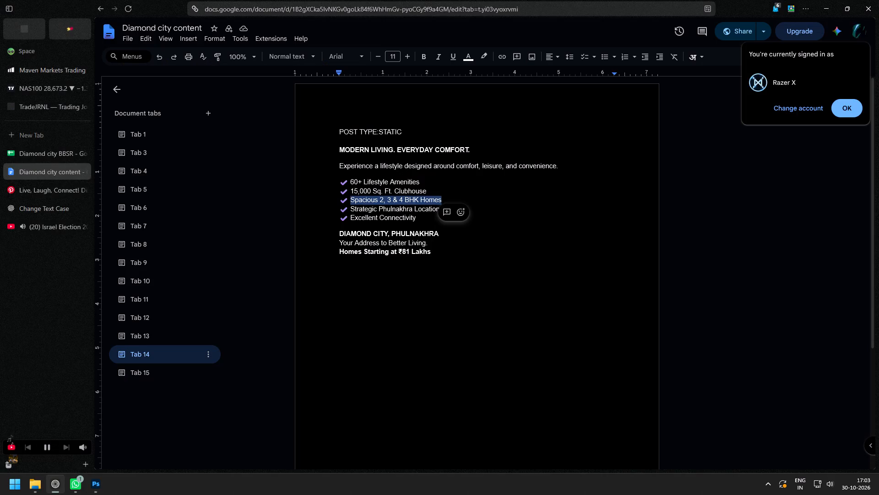
pyautogui.click(339, 221)
pyautogui.moveTo(451, 211); pyautogui.dragTo(346, 211)
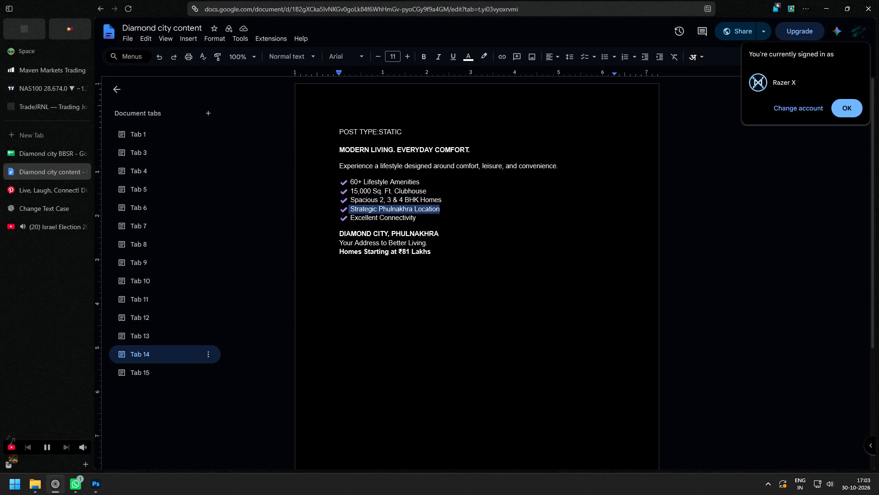
pyautogui.hotkey('ctrl', 'c')
pyautogui.click(95, 491)
pyautogui.doubleClick(277, 278)
pyautogui.hotkey('ctrl', 'v')
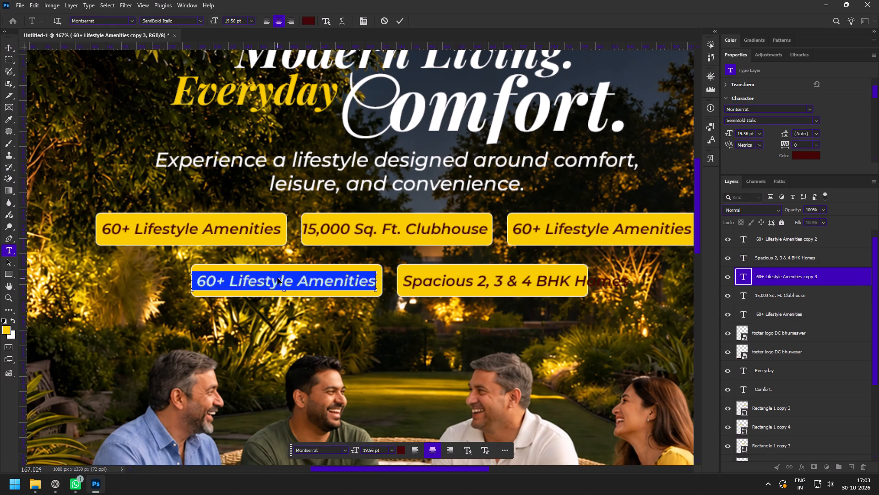
pyautogui.click(171, 282)
pyautogui.press('BackSpace')
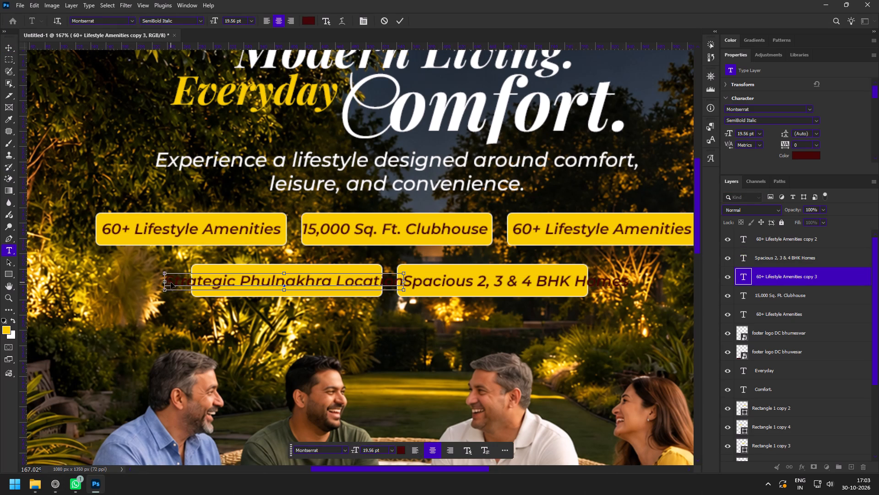
pyautogui.hotkey('ctrl', 'Return')
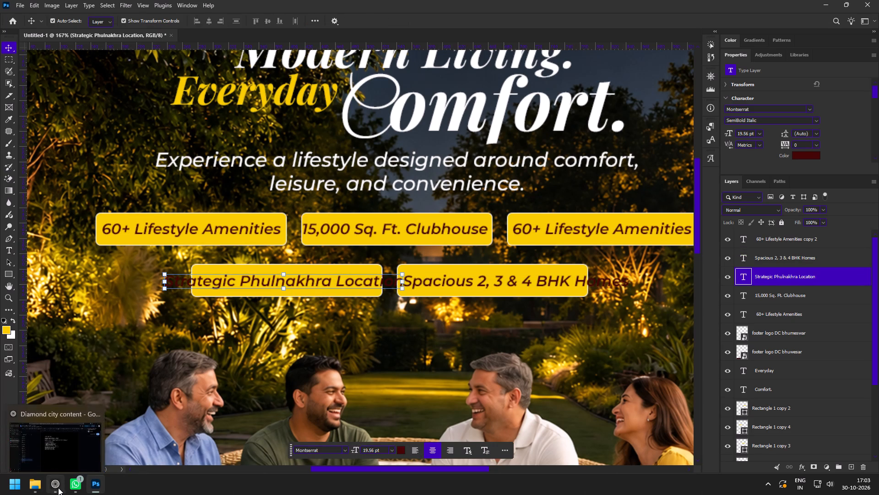
# Copy "Excellent Connectivity" from the browser document and replace the upper row's third label with it in Photoshop.
pyautogui.click(54, 488)
pyautogui.click(363, 228)
pyautogui.moveTo(428, 218); pyautogui.dragTo(367, 220)
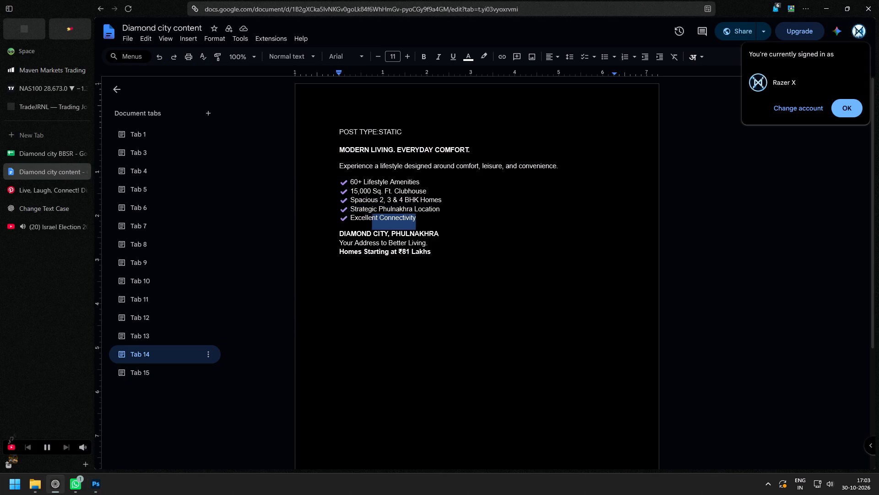
pyautogui.moveTo(367, 220); pyautogui.dragTo(350, 217)
pyautogui.hotkey('ctrl', 'c')
pyautogui.click(100, 494)
pyautogui.doubleClick(547, 225)
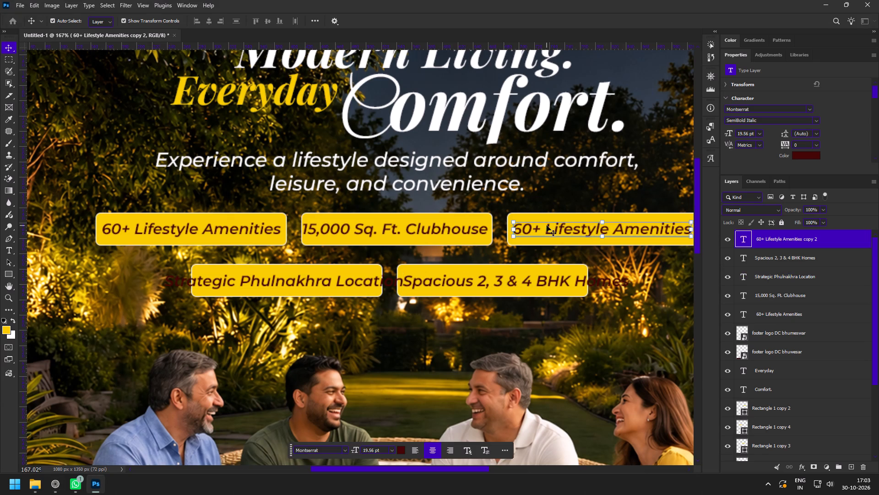
pyautogui.hotkey('ctrl', 'v')
pyautogui.hotkey('ctrl', 'Return')
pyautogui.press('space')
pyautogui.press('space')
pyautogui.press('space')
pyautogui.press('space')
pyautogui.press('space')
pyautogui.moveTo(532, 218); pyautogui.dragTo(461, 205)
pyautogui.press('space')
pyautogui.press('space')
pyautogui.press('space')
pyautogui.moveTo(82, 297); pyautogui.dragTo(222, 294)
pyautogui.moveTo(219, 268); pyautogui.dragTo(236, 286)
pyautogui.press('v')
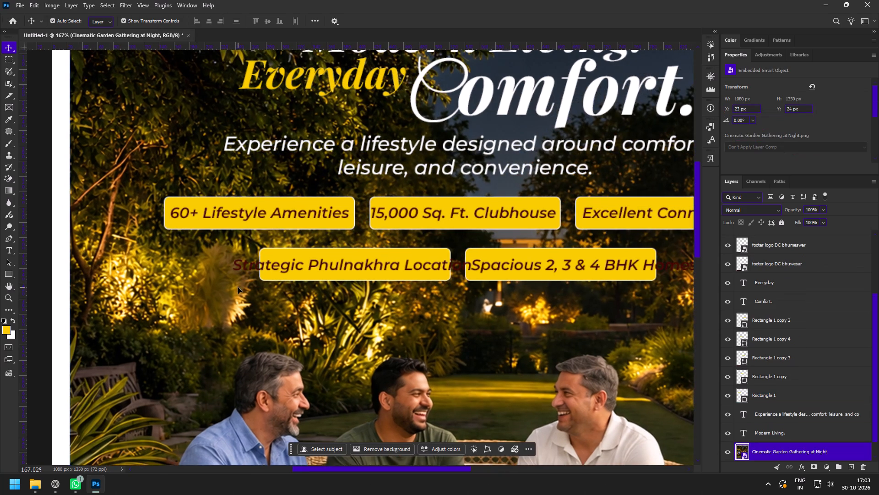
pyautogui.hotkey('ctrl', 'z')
# Widen the second row's first rectangle to about 320 px and shift the Strategic Phulnakhra Location label onto it.
pyautogui.press('z')
pyautogui.moveTo(262, 242); pyautogui.dragTo(279, 263)
pyautogui.press('v')
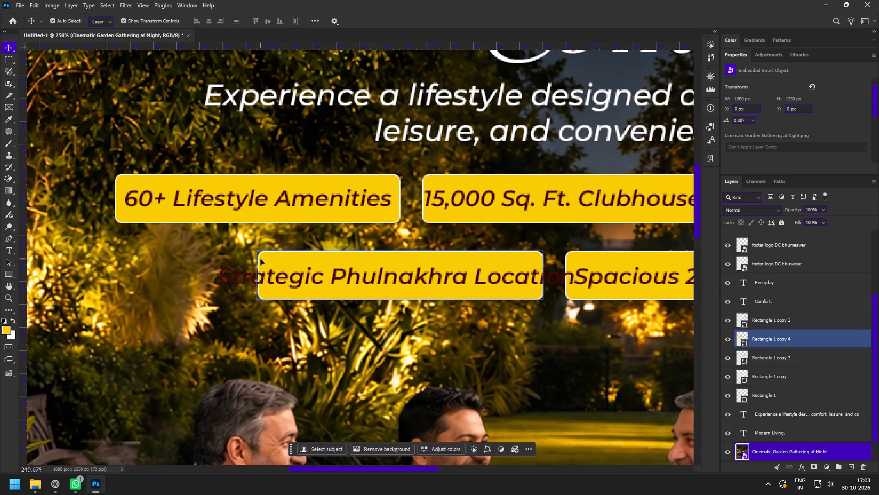
pyautogui.click(260, 259)
pyautogui.moveTo(257, 276); pyautogui.dragTo(198, 276)
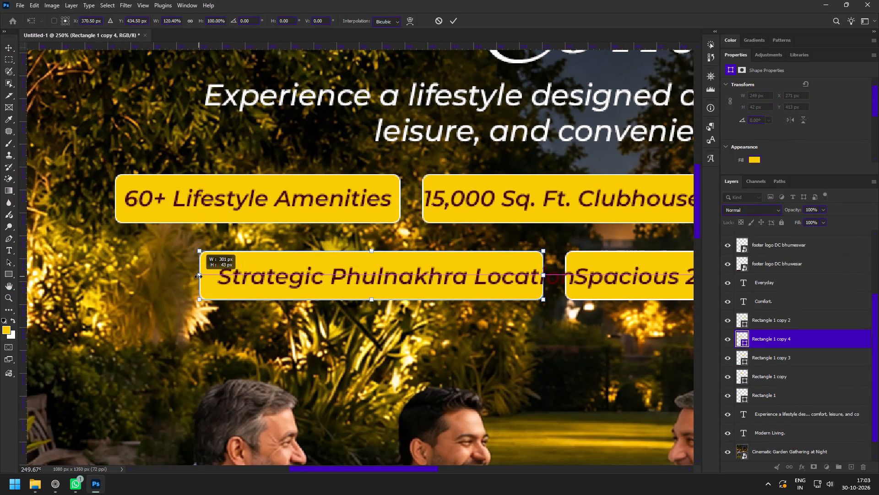
pyautogui.moveTo(198, 276); pyautogui.dragTo(175, 276)
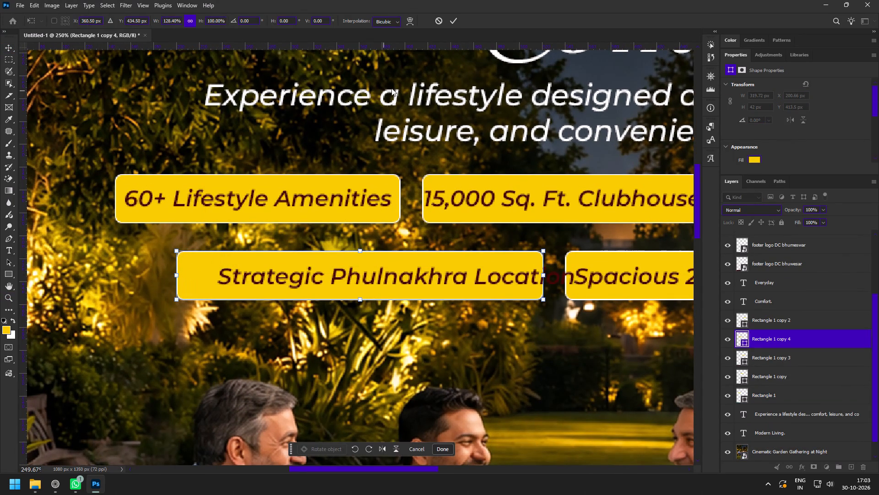
pyautogui.click(456, 18)
pyautogui.click(368, 276)
pyautogui.moveTo(419, 275); pyautogui.dragTo(401, 278)
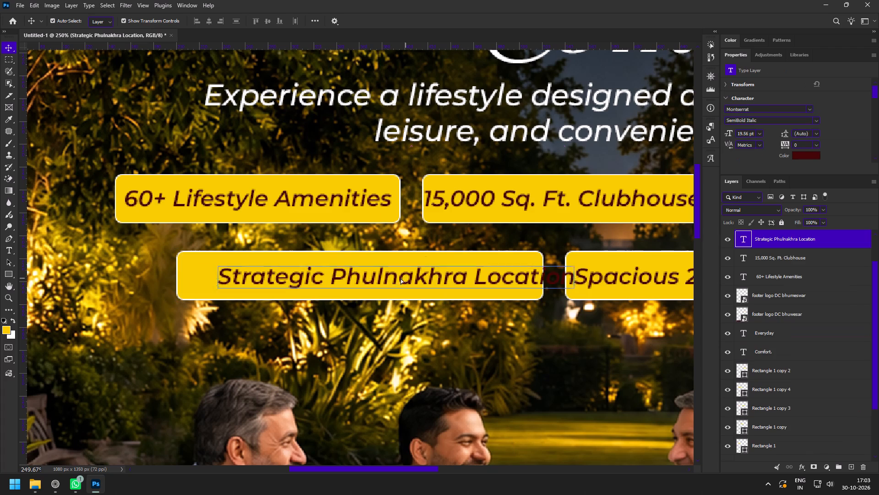
pyautogui.moveTo(401, 278); pyautogui.dragTo(383, 275)
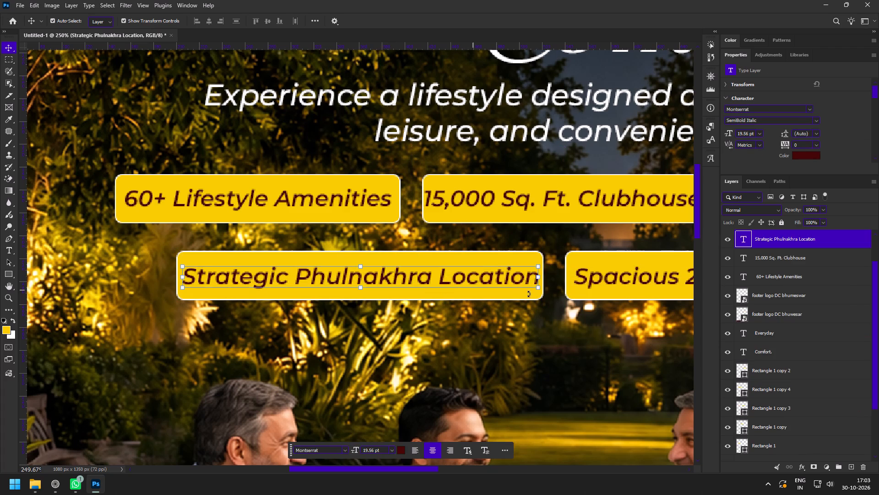
# Widen the Strategic Phulnakhra Location rectangle to 328 px and centre its label on it horizontally and vertically.
pyautogui.click(488, 229)
pyautogui.click(202, 255)
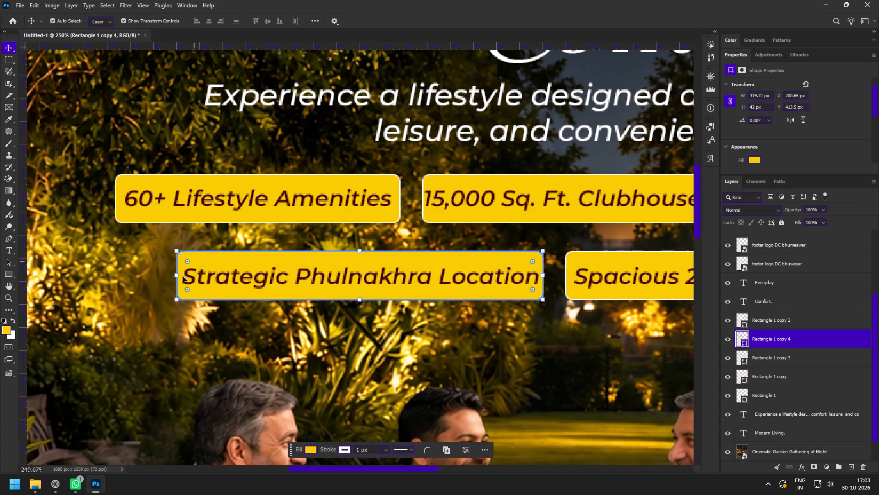
pyautogui.moveTo(178, 275); pyautogui.dragTo(167, 276)
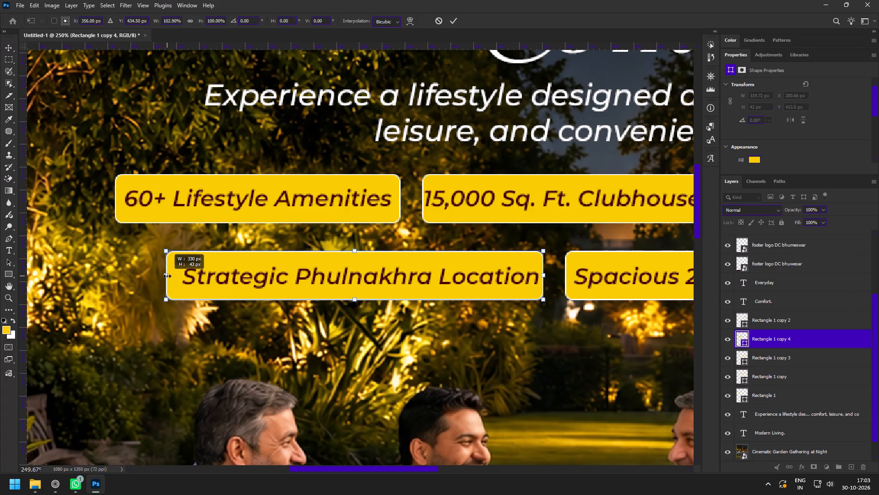
pyautogui.moveTo(167, 276); pyautogui.dragTo(168, 276)
pyautogui.click(453, 14)
pyautogui.click(452, 23)
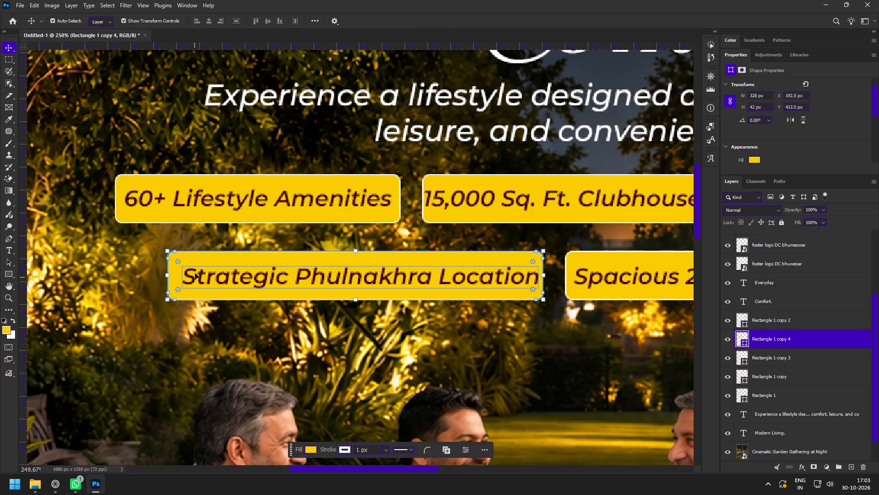
pyautogui.keyDown('shift'); pyautogui.click(197, 278); pyautogui.keyUp('shift')
pyautogui.click(269, 22)
pyautogui.click(209, 23)
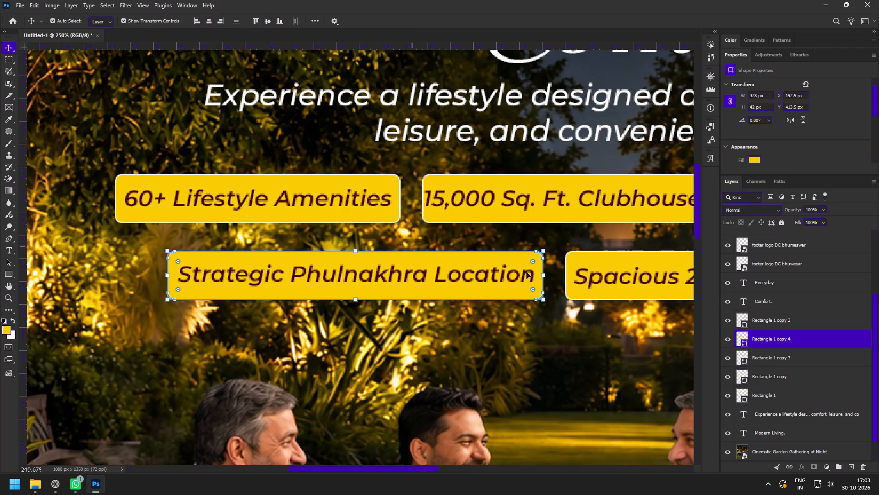
# Widen the rectangle behind the Spacious 2, 3 & 4 BHK Homes label to about 320 px.
pyautogui.press('space')
pyautogui.press('space')
pyautogui.press('space')
pyautogui.moveTo(578, 276); pyautogui.dragTo(374, 256)
pyautogui.click(380, 296)
pyautogui.click(372, 236)
pyautogui.press('space')
pyautogui.press('space')
pyautogui.press('space')
pyautogui.press('space')
pyautogui.press('space')
pyautogui.press('space')
pyautogui.moveTo(501, 273); pyautogui.dragTo(394, 260)
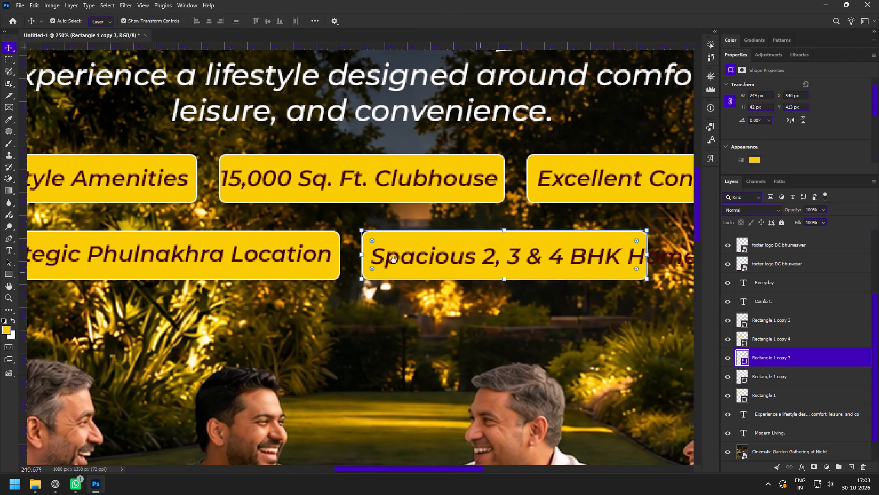
pyautogui.moveTo(394, 260); pyautogui.dragTo(354, 253)
pyautogui.moveTo(498, 237); pyautogui.dragTo(580, 234)
pyautogui.click(453, 18)
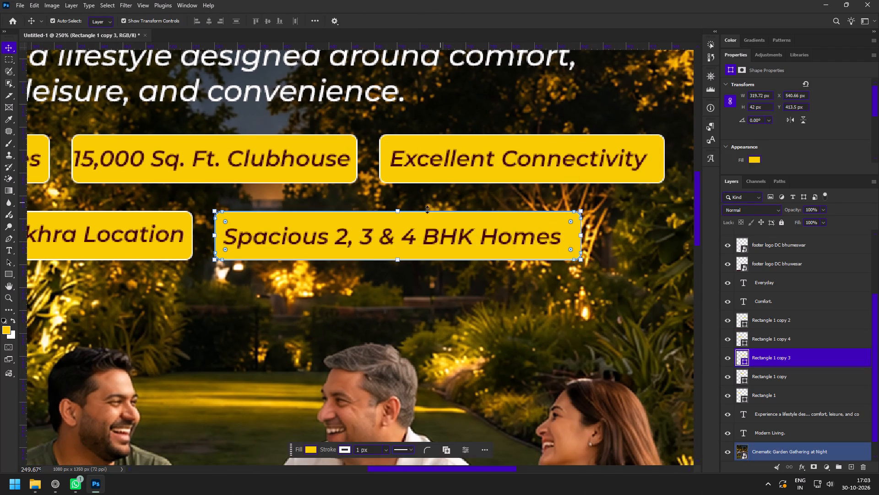
# Centre the Spacious 2, 3 & 4 BHK Homes label vertically and horizontally on its rectangle.
pyautogui.keyDown('shift'); pyautogui.click(405, 239); pyautogui.keyUp('shift')
pyautogui.click(271, 20)
pyautogui.click(205, 22)
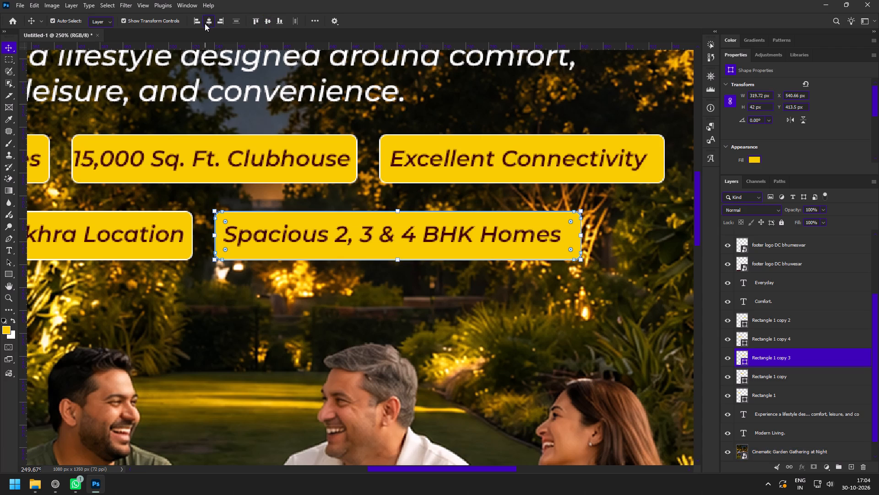
# Select both second-row rectangles with their labels and shift them together so the pair starts at X 196.5 px.
pyautogui.press('z')
pyautogui.moveTo(452, 273); pyautogui.dragTo(421, 263)
pyautogui.press('space')
pyautogui.press('space')
pyautogui.press('space')
pyautogui.press('space')
pyautogui.moveTo(315, 301); pyautogui.dragTo(410, 288)
pyautogui.moveTo(288, 244); pyautogui.dragTo(304, 268)
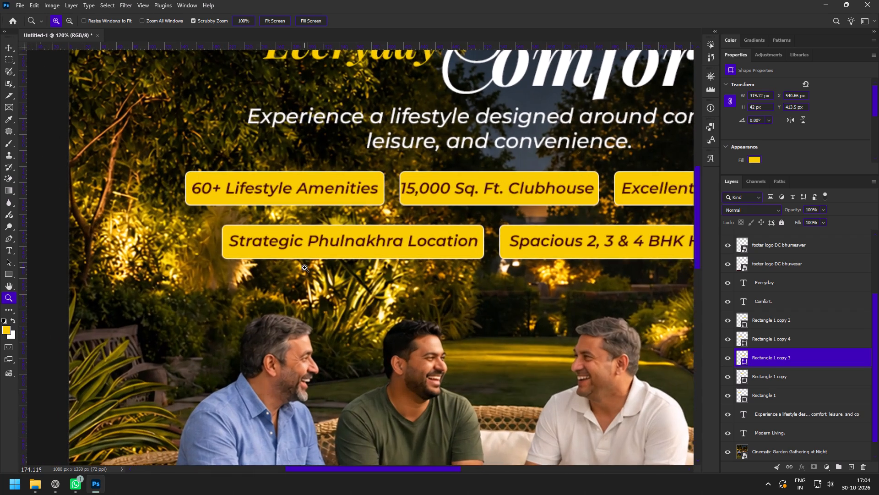
pyautogui.press('v')
pyautogui.keyDown('shift'); pyautogui.click(228, 254); pyautogui.keyUp('shift')
pyautogui.keyDown('shift'); pyautogui.click(243, 242); pyautogui.keyUp('shift')
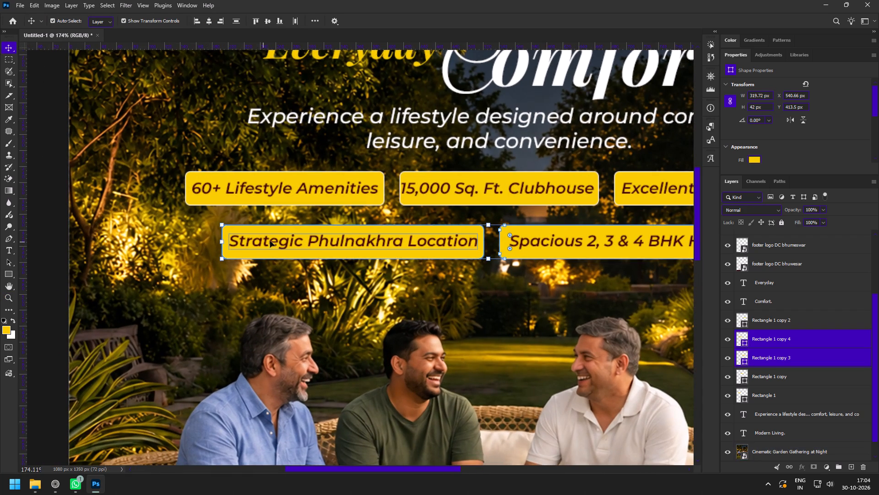
pyautogui.moveTo(270, 241); pyautogui.dragTo(276, 241)
# Move the Excellent Connectivity rectangle and its label together horizontally, farther from the upper row's middle box.
pyautogui.press('z')
pyautogui.moveTo(405, 290); pyautogui.dragTo(366, 271)
pyautogui.press('space')
pyautogui.press('space')
pyautogui.press('space')
pyautogui.moveTo(420, 294); pyautogui.dragTo(394, 235)
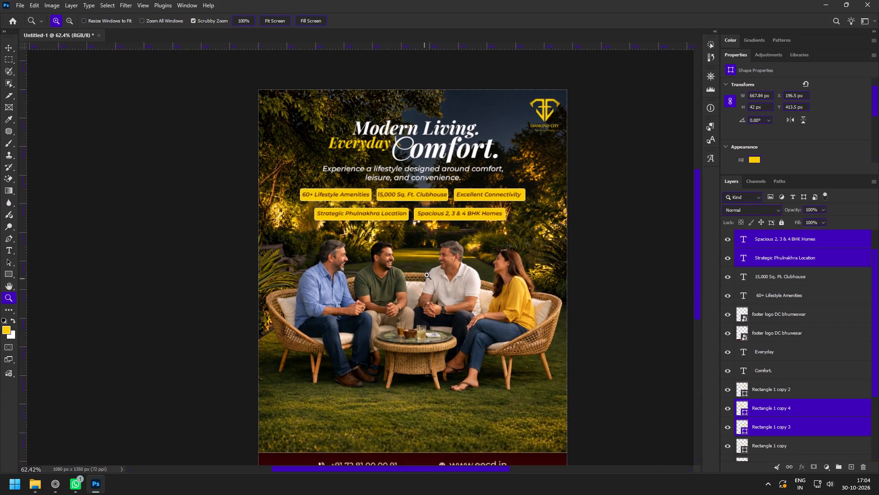
pyautogui.moveTo(409, 243); pyautogui.dragTo(429, 258)
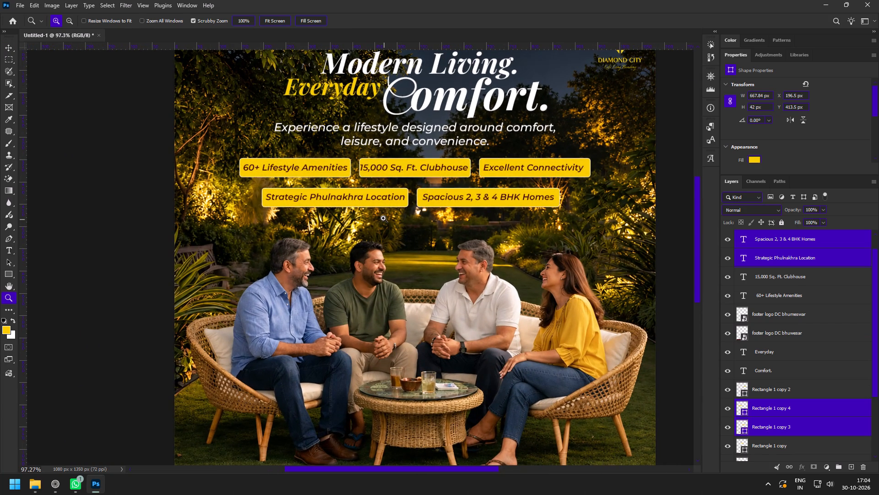
pyautogui.moveTo(504, 118); pyautogui.dragTo(522, 160)
pyautogui.press('v')
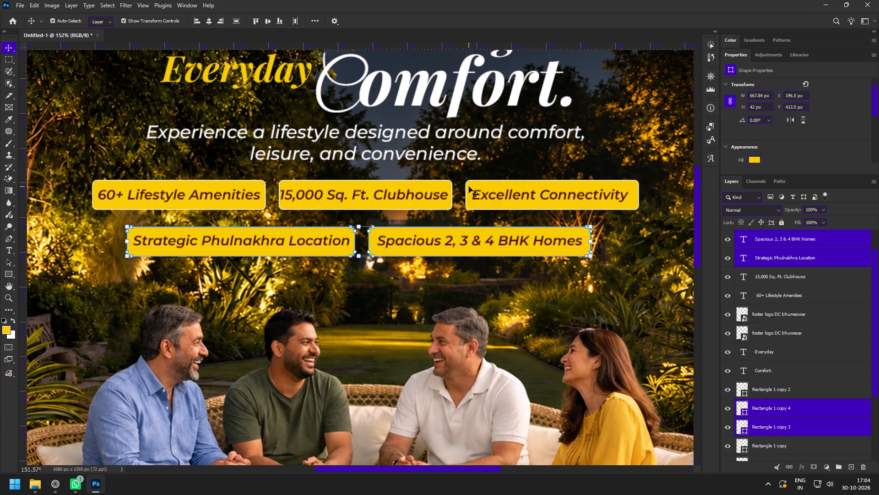
pyautogui.click(469, 187)
pyautogui.keyDown('shift'); pyautogui.click(486, 196); pyautogui.keyUp('shift')
pyautogui.moveTo(492, 197); pyautogui.dragTo(512, 197)
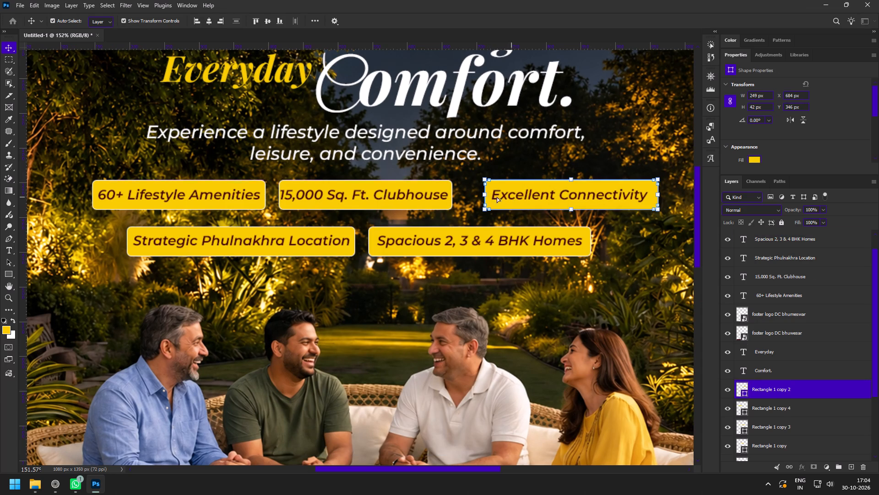
# Move the 60+ Lifestyle Amenities rectangle and its label together horizontally, away from the middle box, to X 118 px.
pyautogui.click(200, 183)
pyautogui.keyDown('shift'); pyautogui.click(192, 198); pyautogui.keyUp('shift')
pyautogui.moveTo(220, 198); pyautogui.dragTo(216, 198)
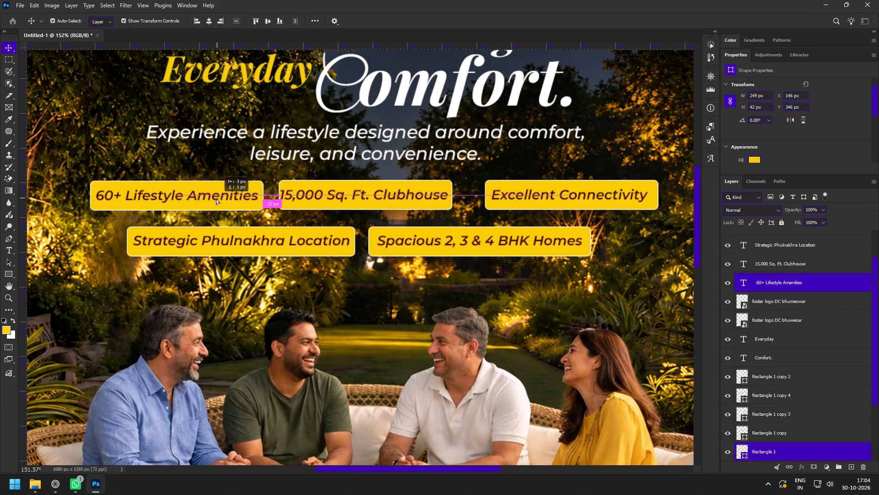
pyautogui.moveTo(216, 198); pyautogui.dragTo(203, 199)
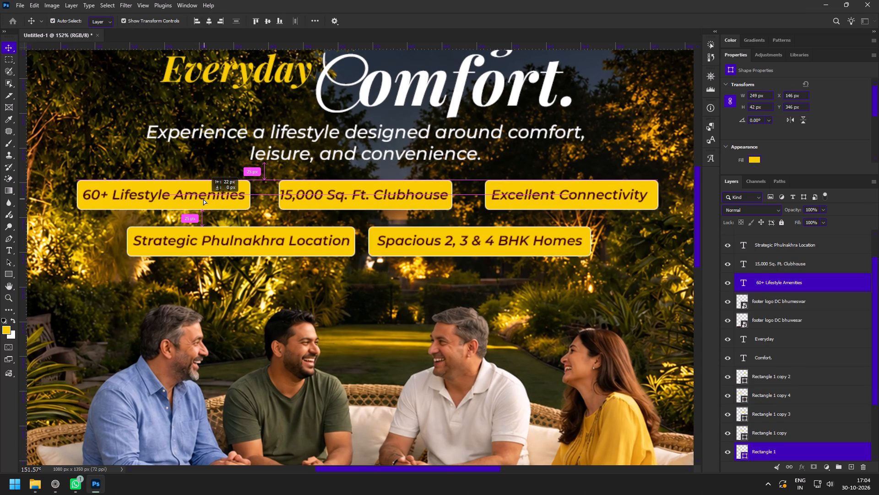
pyautogui.moveTo(203, 199); pyautogui.dragTo(200, 198)
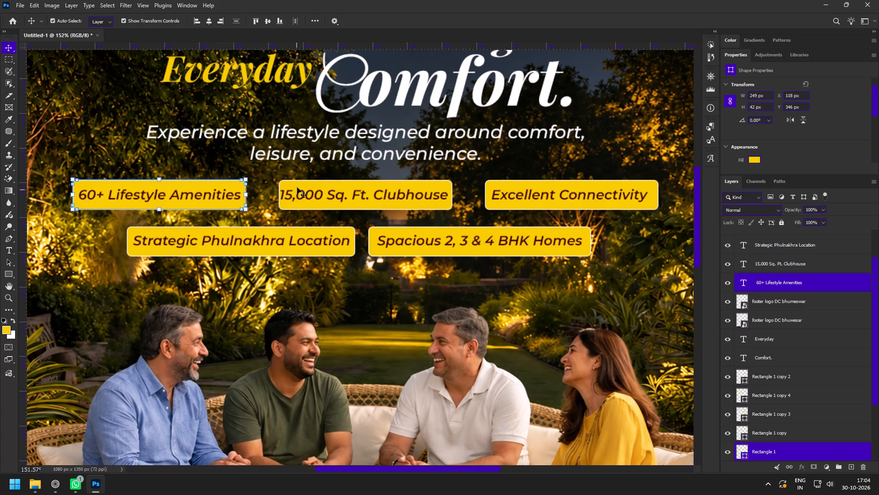
# Widen the rectangle behind the 15,000 Sq. Ft. Clubhouse label symmetrically to about 264 px.
pyautogui.click(297, 185)
pyautogui.moveTo(454, 194); pyautogui.dragTo(457, 195)
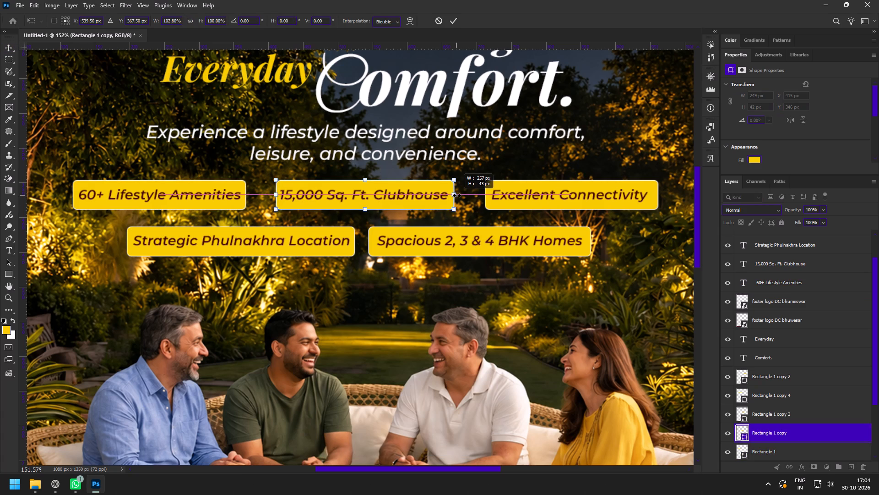
pyautogui.moveTo(457, 195); pyautogui.dragTo(460, 195)
pyautogui.click(455, 22)
# Centre the 15,000 Sq. Ft. Clubhouse label vertically and horizontally on its rectangle.
pyautogui.press('z')
pyautogui.moveTo(285, 156); pyautogui.dragTo(291, 162)
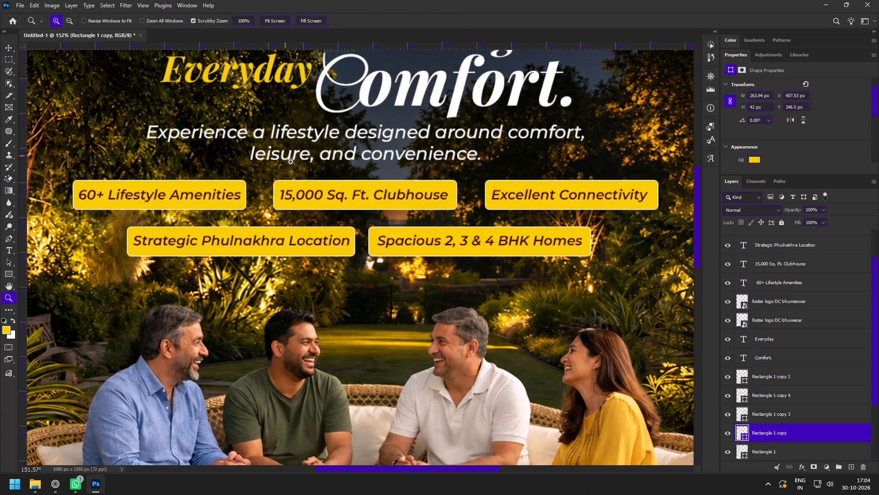
pyautogui.moveTo(291, 162); pyautogui.dragTo(302, 171)
pyautogui.press('v')
pyautogui.keyDown('shift'); pyautogui.click(304, 213); pyautogui.keyUp('shift')
pyautogui.click(267, 20)
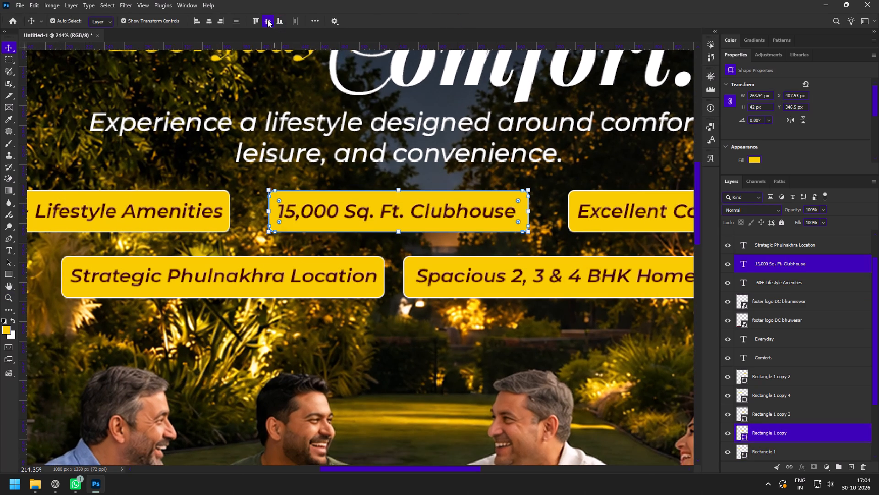
pyautogui.click(206, 21)
# Move the 60+ Lifestyle Amenities rectangle and its label together horizontally, closer to the 15,000 Sq. Ft. Clubhouse box.
pyautogui.click(181, 209)
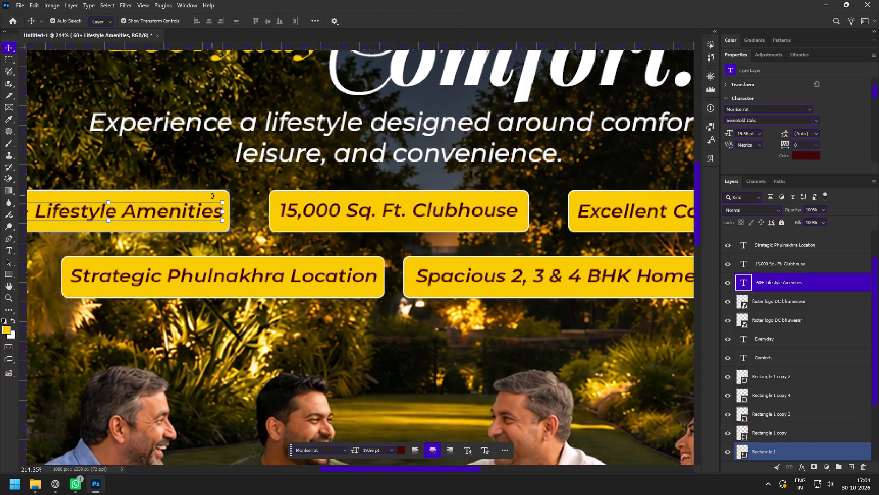
pyautogui.keyDown('shift'); pyautogui.click(213, 191); pyautogui.keyUp('shift')
pyautogui.moveTo(205, 206); pyautogui.dragTo(218, 207)
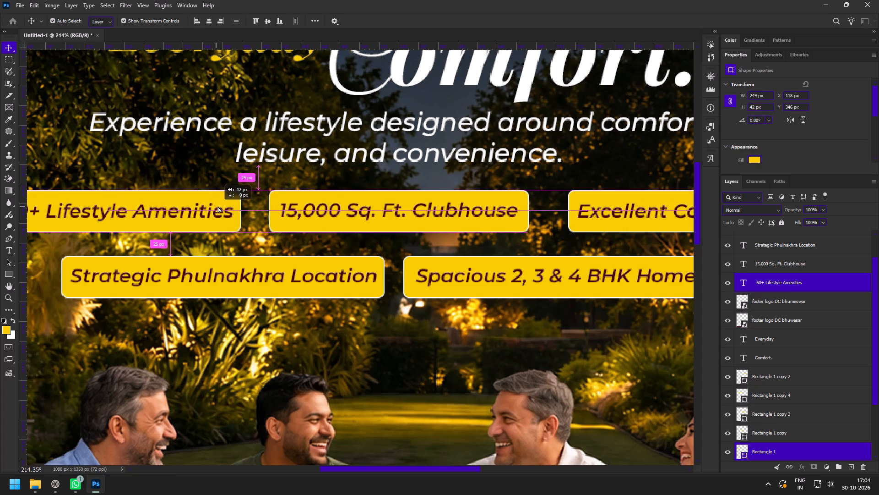
pyautogui.moveTo(218, 207); pyautogui.dragTo(222, 207)
# Move the Excellent Connectivity rectangle and its label together closer to the middle box, to X 695 px.
pyautogui.click(572, 196)
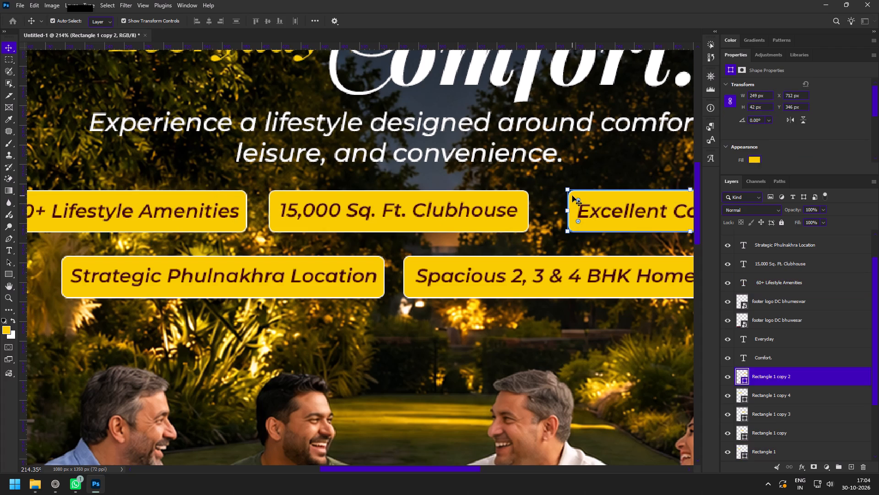
pyautogui.keyDown('shift'); pyautogui.click(592, 215); pyautogui.keyUp('shift')
pyautogui.moveTo(598, 215); pyautogui.dragTo(579, 214)
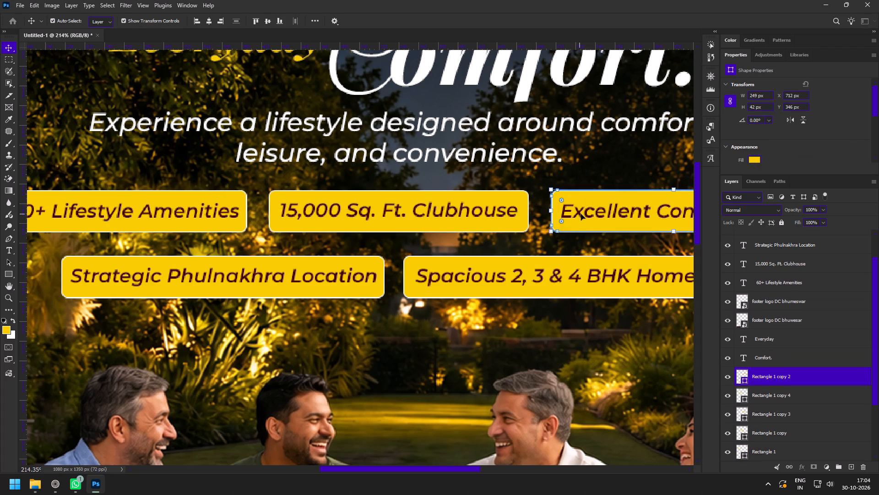
# Sample a dark colour from the garden image, then add a new layer above that image and clip it to it.
pyautogui.press('z')
pyautogui.moveTo(554, 260); pyautogui.dragTo(513, 246)
pyautogui.press('space')
pyautogui.press('space')
pyautogui.moveTo(548, 273); pyautogui.dragTo(491, 243)
pyautogui.moveTo(401, 187); pyautogui.dragTo(419, 205)
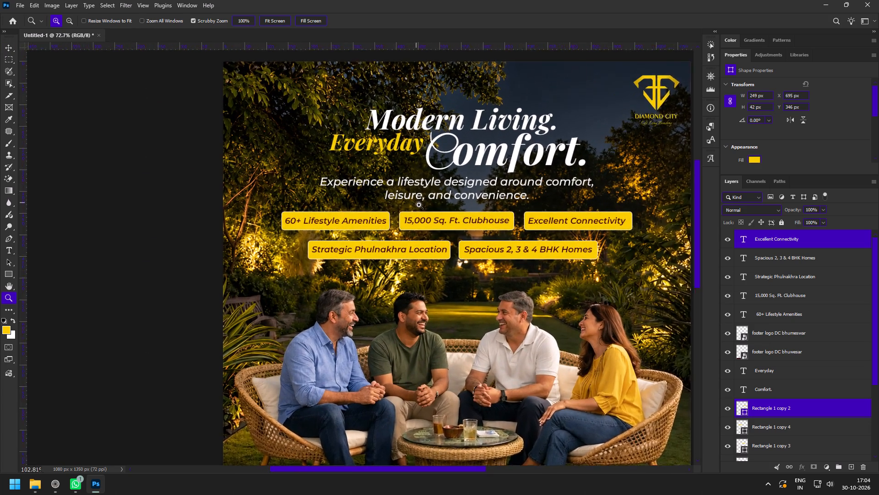
pyautogui.moveTo(419, 205); pyautogui.dragTo(419, 205)
pyautogui.press('space')
pyautogui.moveTo(477, 159); pyautogui.dragTo(375, 194)
pyautogui.press('v')
pyautogui.click(526, 198)
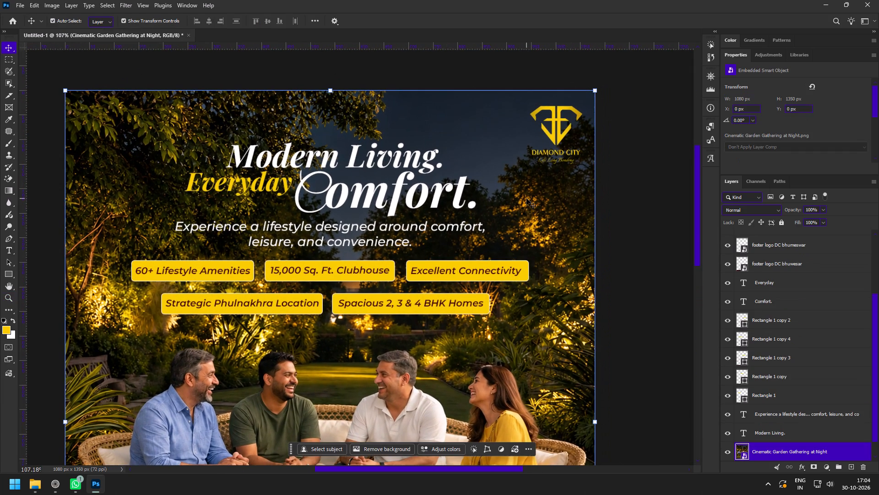
pyautogui.press('i')
pyautogui.click(559, 205)
pyautogui.scroll(-3, 801, 395)
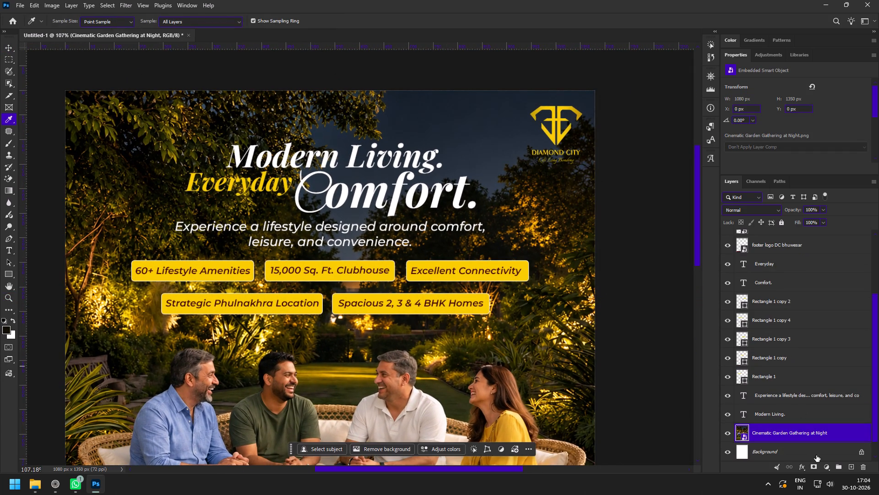
pyautogui.click(852, 468)
pyautogui.keyDown('alt'); pyautogui.click(774, 443); pyautogui.keyUp('alt')
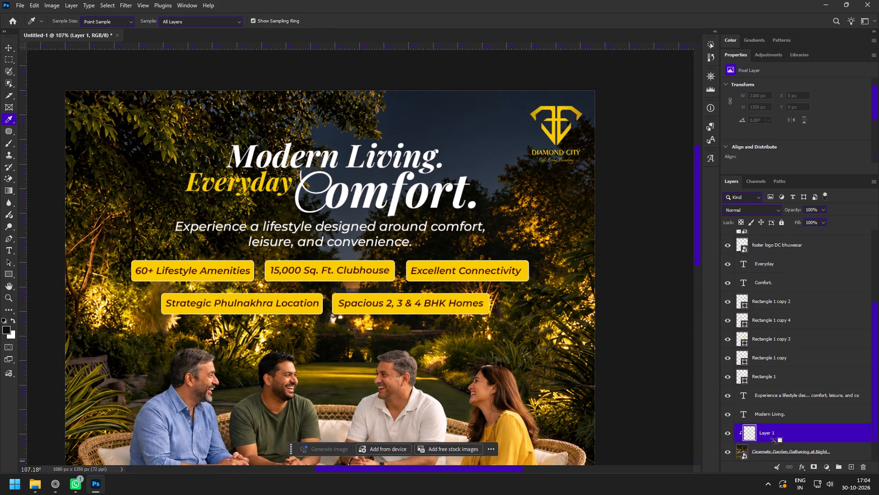
# Enlarge the soft brush to about 946 px, test dark dabs over the upper garden area, and undo them.
pyautogui.press('b')
pyautogui.keyDown('alt'); pyautogui.moveTo(235, 195); pyautogui.dragTo(379, 207, button='right'); pyautogui.keyUp('alt')
pyautogui.click(242, 104)
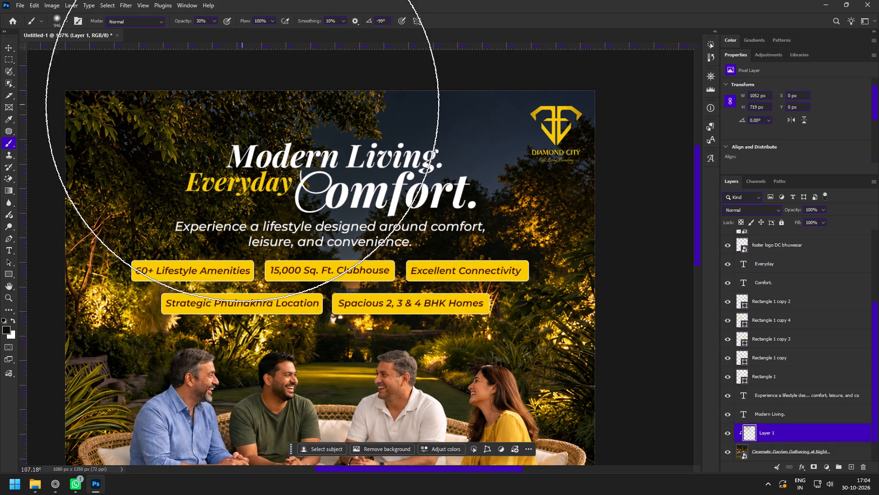
pyautogui.click(380, 191)
pyautogui.hotkey('ctrl', 'z')
pyautogui.hotkey('ctrl', 'z')
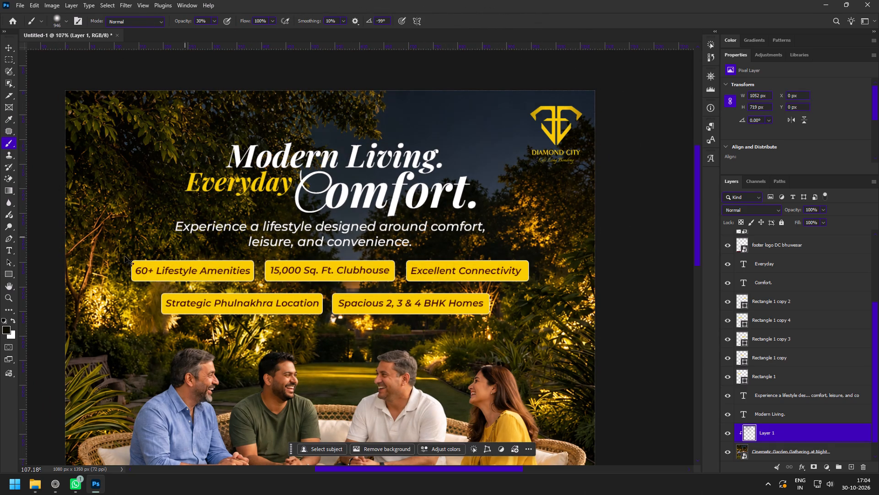
# Set the foreground colour to black (000000) and darken the upper garden around the headline and logo with large soft dabs.
pyautogui.click(7, 330)
pyautogui.moveTo(544, 313); pyautogui.dragTo(478, 396)
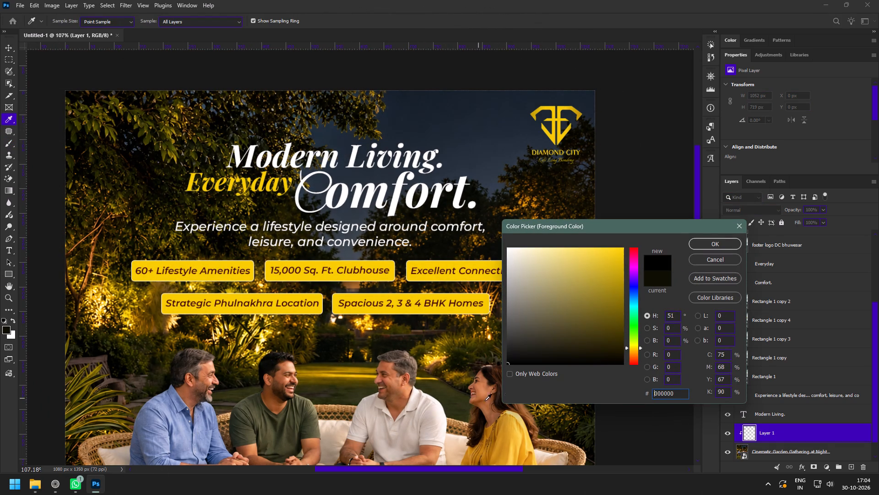
pyautogui.click(708, 240)
pyautogui.click(279, 158)
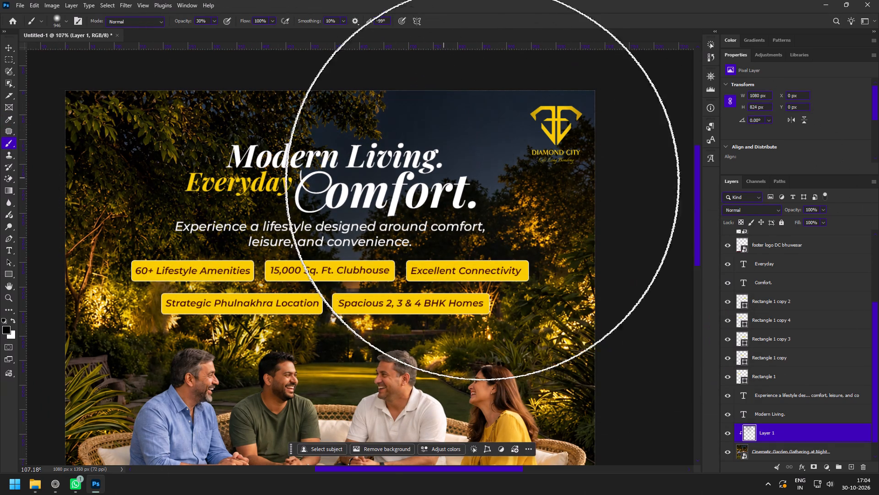
pyautogui.click(505, 186)
pyautogui.click(540, 185)
pyautogui.press('space')
pyautogui.press('space')
pyautogui.press('space')
pyautogui.press('space')
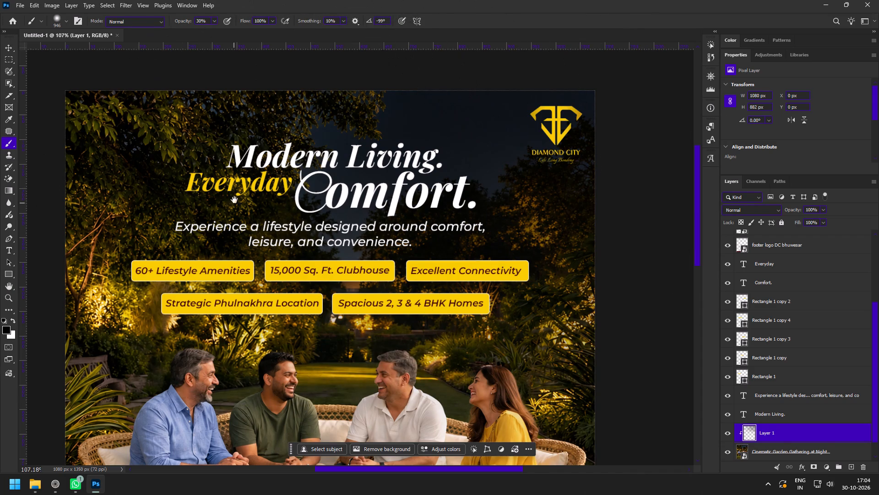
pyautogui.moveTo(244, 199); pyautogui.dragTo(388, 176)
pyautogui.click(239, 137)
pyautogui.click(195, 167)
pyautogui.click(402, 160)
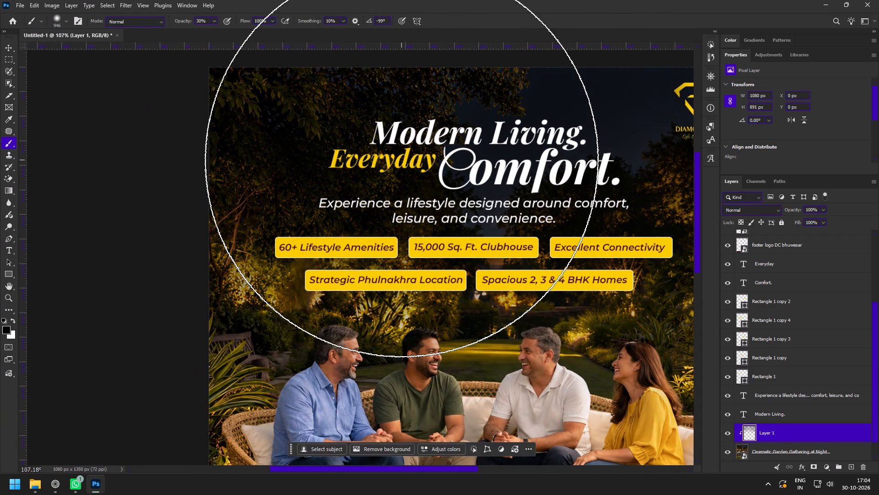
# Darken the garden's left edge beside the amenity boxes with one more large soft black dab on the clipped layer.
pyautogui.press('space')
pyautogui.press('space')
pyautogui.press('space')
pyautogui.moveTo(475, 182); pyautogui.dragTo(363, 175)
pyautogui.press('space')
pyautogui.press('space')
pyautogui.press('space')
pyautogui.press('space')
pyautogui.moveTo(170, 224); pyautogui.dragTo(246, 217)
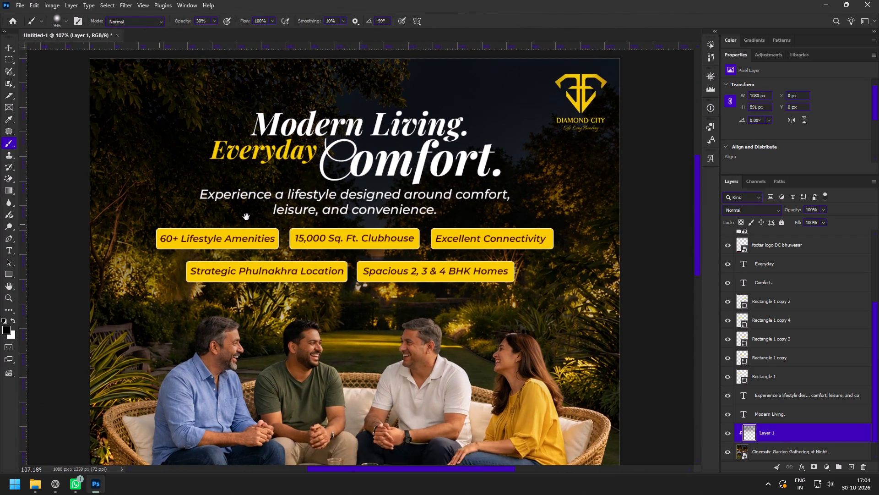
pyautogui.moveTo(246, 217); pyautogui.dragTo(411, 190)
pyautogui.click(235, 229)
# Examine the whole post from the headline down to the footer at different magnifications.
pyautogui.press('space')
pyautogui.press('space')
pyautogui.press('space')
pyautogui.press('space')
pyautogui.press('space')
pyautogui.moveTo(512, 185); pyautogui.dragTo(314, 192)
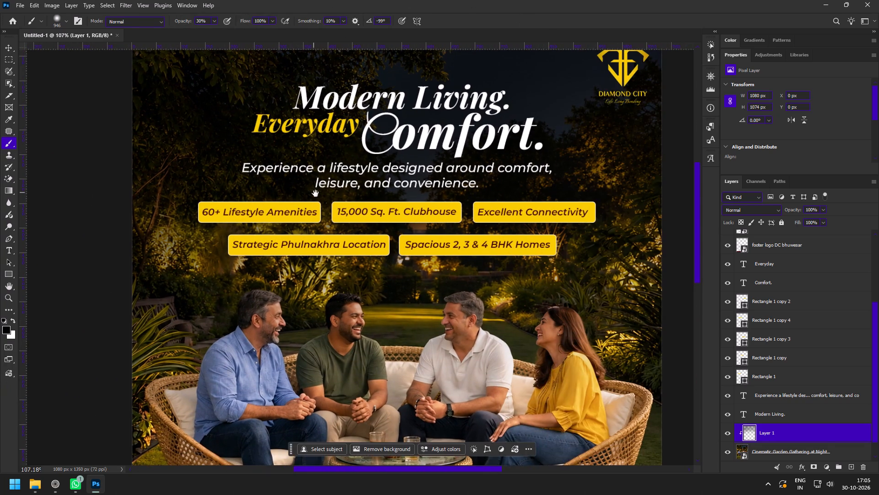
pyautogui.press('z')
pyautogui.moveTo(466, 236); pyautogui.dragTo(430, 226)
pyautogui.press('space')
pyautogui.press('space')
pyautogui.press('space')
pyautogui.press('space')
pyautogui.moveTo(414, 247); pyautogui.dragTo(471, 209)
pyautogui.moveTo(488, 299); pyautogui.dragTo(502, 309)
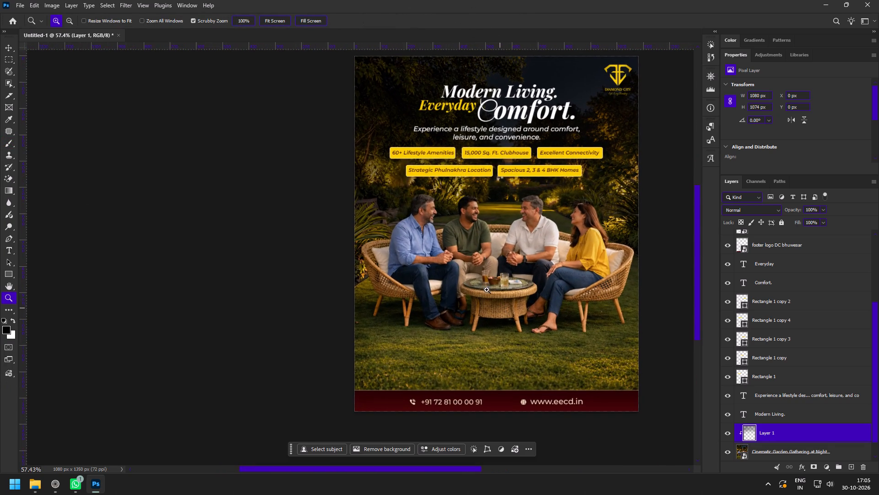
pyautogui.moveTo(466, 219); pyautogui.dragTo(477, 231)
pyautogui.press('space')
pyautogui.press('space')
pyautogui.press('space')
pyautogui.moveTo(532, 319); pyautogui.dragTo(482, 261)
# Copy "DIAMOND CITY, PHULNAKHRA" from the Google Docs content document and add it in Photoshop as a text line on the grass.
pyautogui.click(54, 484)
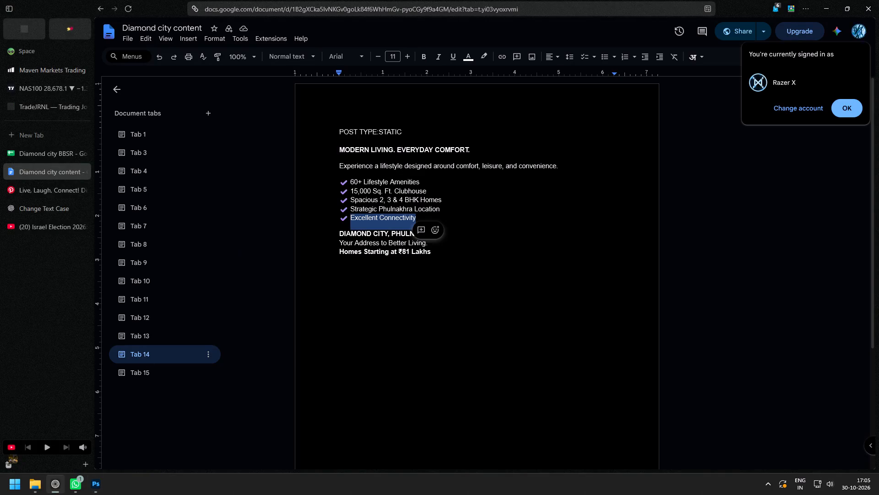
pyautogui.moveTo(329, 235); pyautogui.dragTo(452, 234)
pyautogui.hotkey('ctrl', 'c')
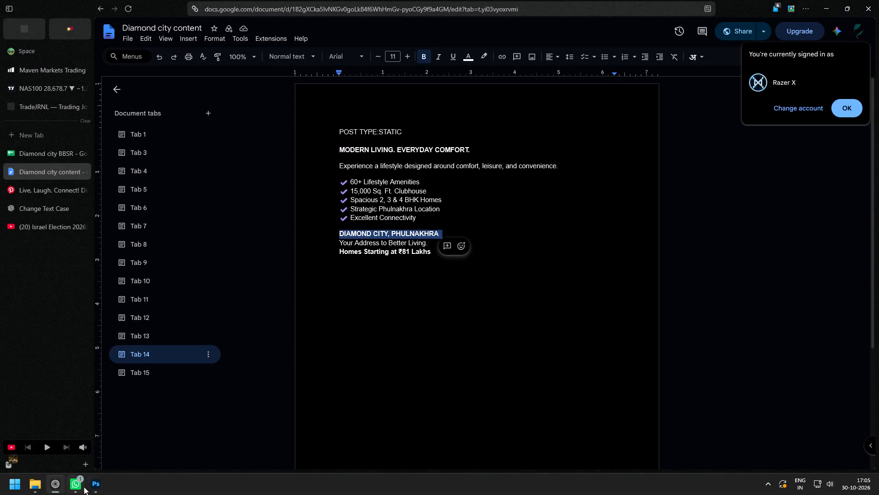
pyautogui.click(93, 489)
pyautogui.press('t')
pyautogui.click(368, 319)
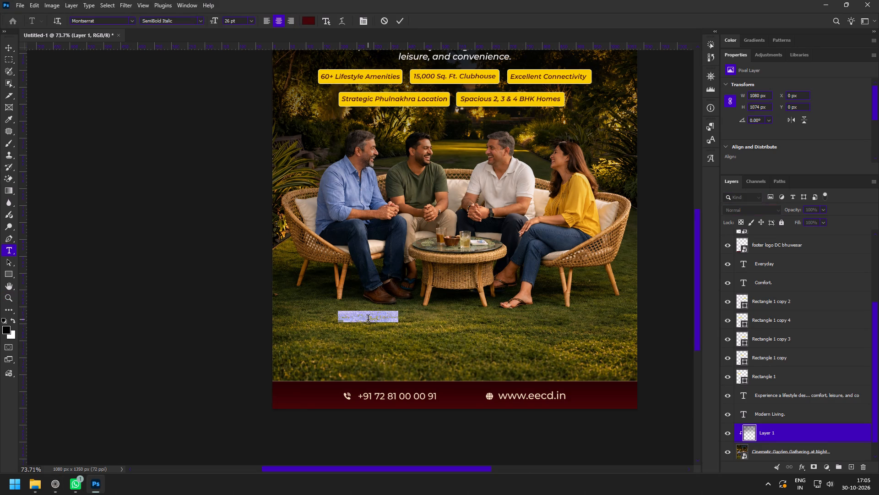
pyautogui.hotkey('ctrl', 'v')
pyautogui.press('BackSpace')
pyautogui.hotkey('ctrl', 'Return')
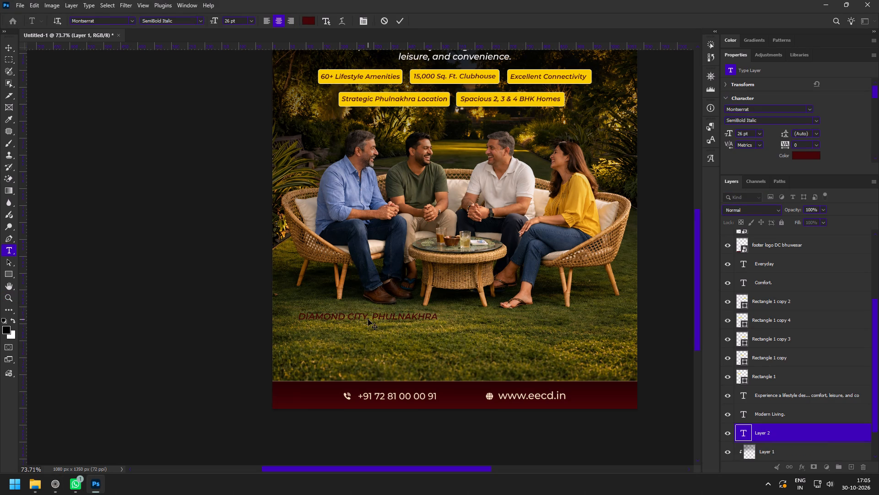
# Set the DIAMOND CITY, PHULNAKHRA text colour to white (ffffff).
pyautogui.press('v')
pyautogui.click(810, 154)
pyautogui.moveTo(566, 289); pyautogui.dragTo(467, 202)
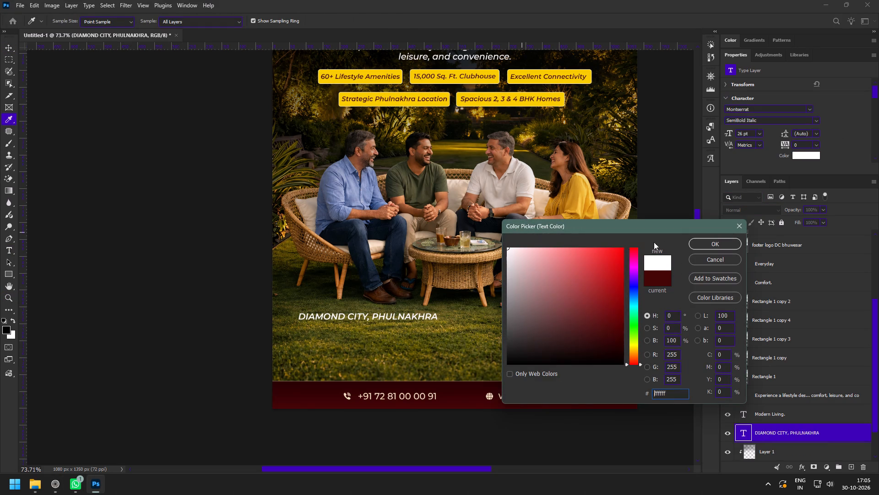
pyautogui.click(705, 246)
# Move the DIAMOND CITY, PHULNAKHRA line to the horizontal centre of the grass, between the table and the footer.
pyautogui.press('v')
pyautogui.moveTo(407, 319); pyautogui.dragTo(506, 335)
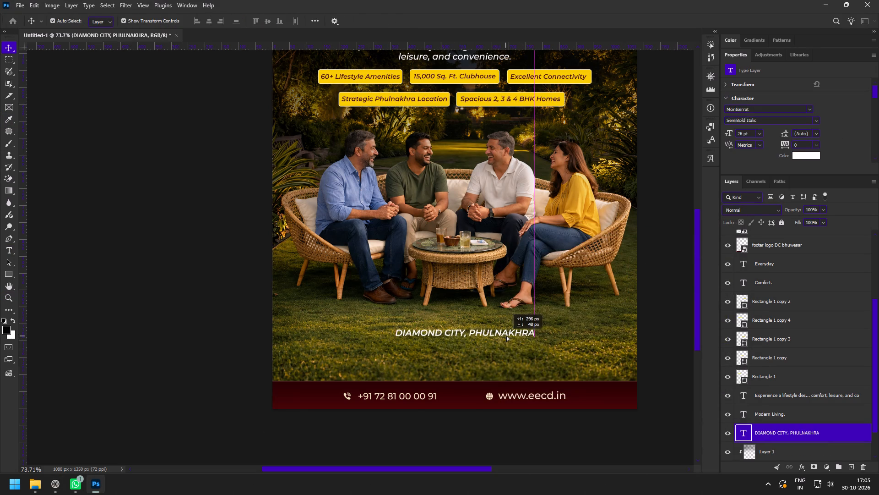
pyautogui.moveTo(506, 335); pyautogui.dragTo(495, 334)
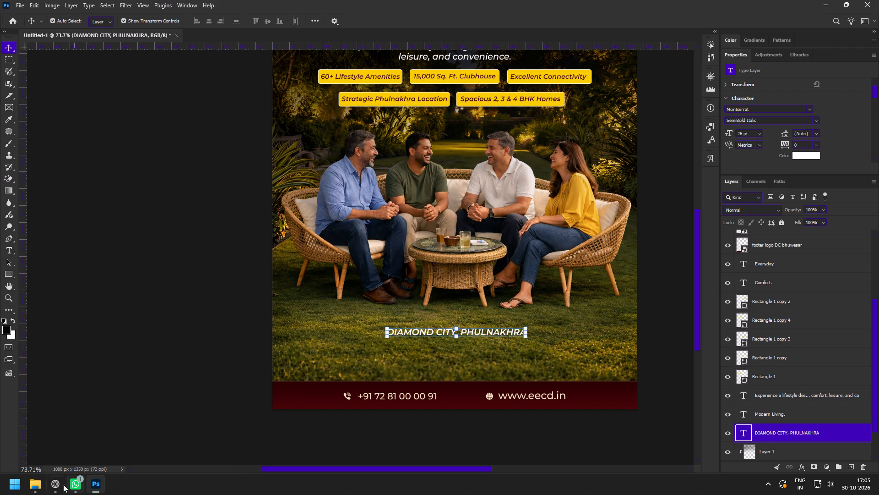
# Switch to the Google Docs content document and copy the line "Your Address to Better Living.".
pyautogui.click(57, 485)
pyautogui.click(327, 254)
pyautogui.moveTo(331, 245); pyautogui.dragTo(457, 251)
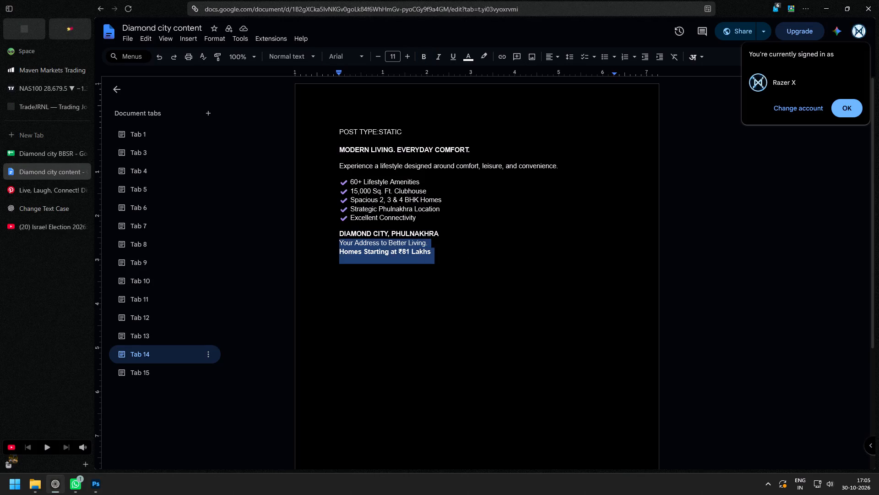
pyautogui.click(369, 246)
pyautogui.moveTo(439, 238); pyautogui.dragTo(431, 243)
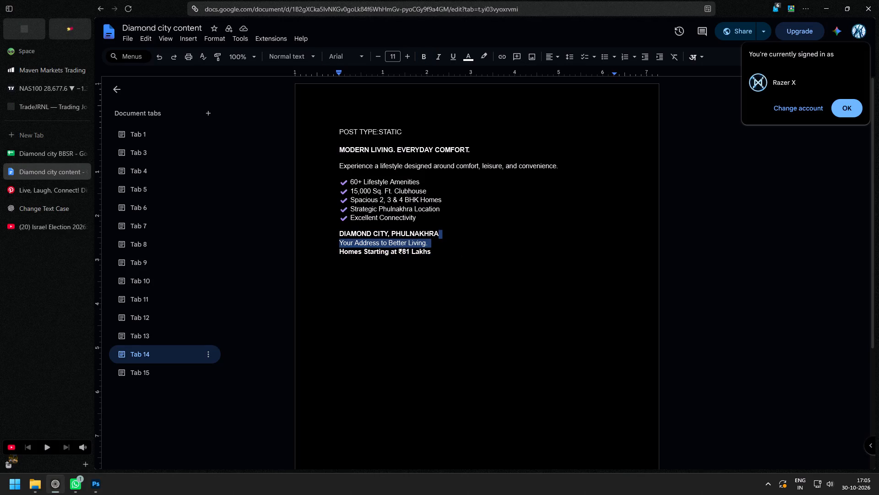
pyautogui.moveTo(431, 243); pyautogui.dragTo(438, 243)
pyautogui.click(438, 243)
pyautogui.moveTo(444, 242); pyautogui.dragTo(321, 241)
pyautogui.hotkey('ctrl', 'c')
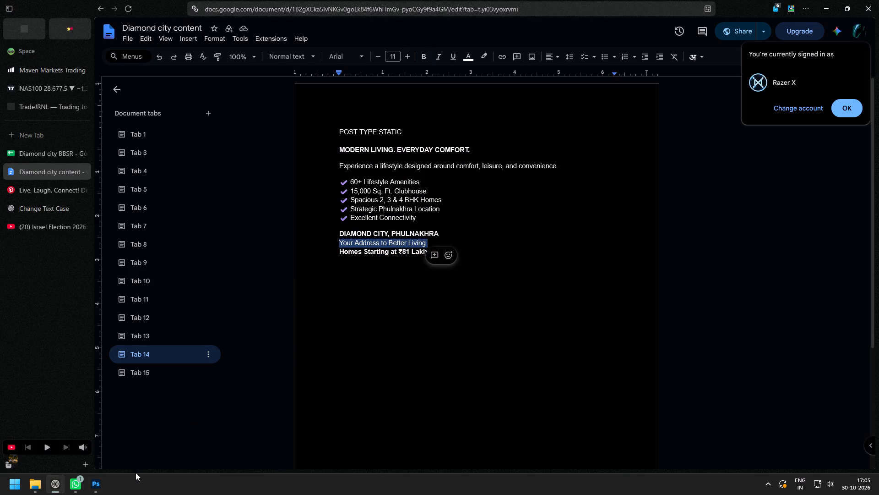
# In Photoshop, duplicate the DIAMOND CITY, PHULNAKHRA line directly below itself and replace the copy's text with "Your Address to Better Living.".
pyautogui.click(95, 494)
pyautogui.keyDown('alt'); pyautogui.moveTo(419, 332); pyautogui.dragTo(419, 346); pyautogui.keyUp('alt')
pyautogui.doubleClick(419, 346)
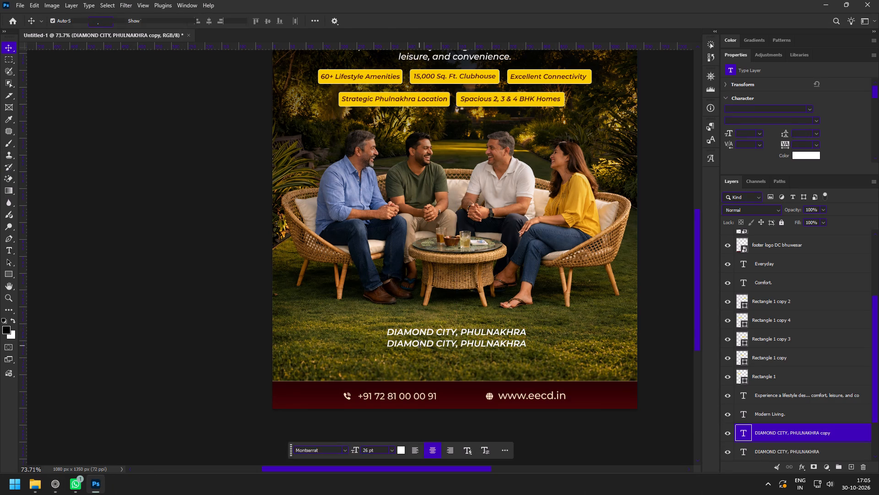
pyautogui.hotkey('ctrl', 'v')
pyautogui.hotkey('ctrl', 'a')
pyautogui.hotkey('ctrl', 'v')
pyautogui.hotkey('ctrl', 'Return')
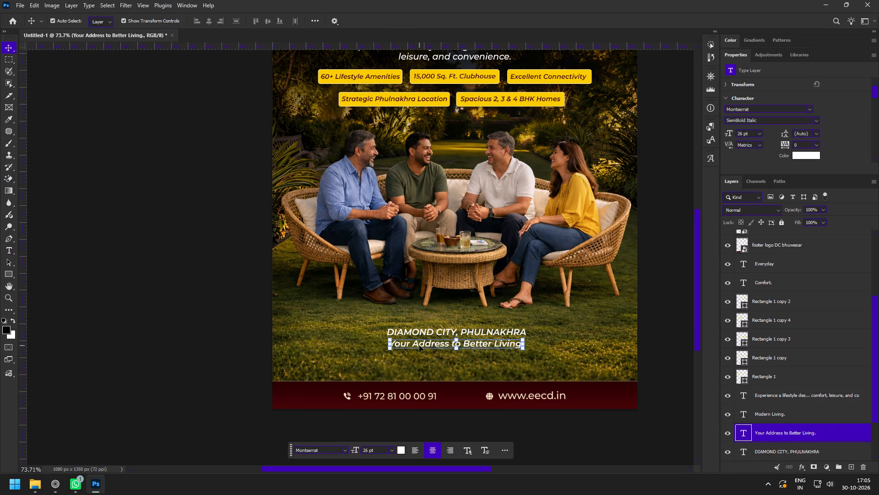
# Scale the "Your Address to Better Living." line up to about 144% (37.41 pt), keeping it centred just below DIAMOND CITY, PHULNAKHRA.
pyautogui.press('z')
pyautogui.moveTo(445, 351); pyautogui.dragTo(476, 376)
pyautogui.press('v')
pyautogui.moveTo(609, 337); pyautogui.dragTo(633, 337)
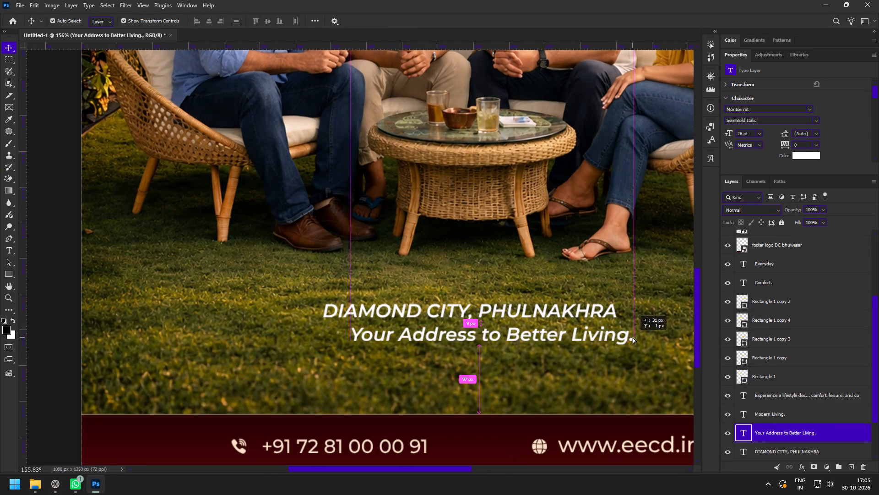
pyautogui.moveTo(633, 337); pyautogui.dragTo(632, 337)
pyautogui.hotkey('ctrl', 'z')
pyautogui.click(608, 336)
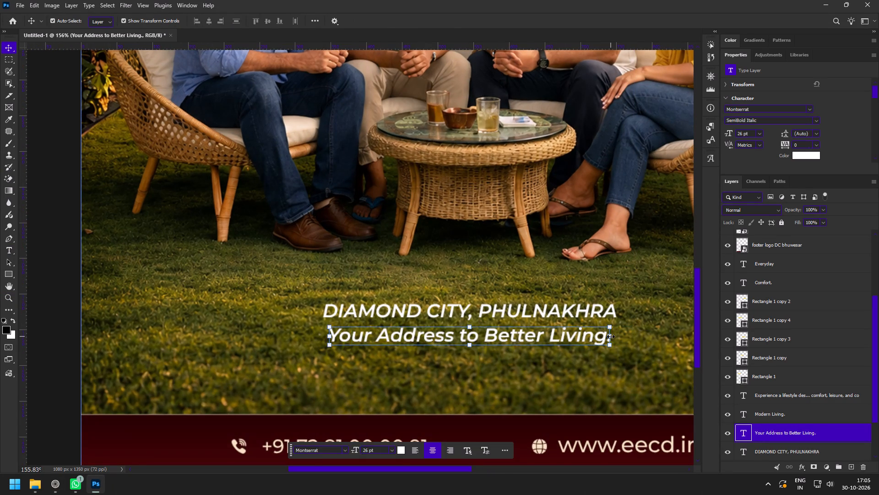
pyautogui.keyDown('alt'); pyautogui.moveTo(611, 336); pyautogui.dragTo(673, 336); pyautogui.keyUp('alt')
pyautogui.moveTo(617, 336); pyautogui.dragTo(617, 341)
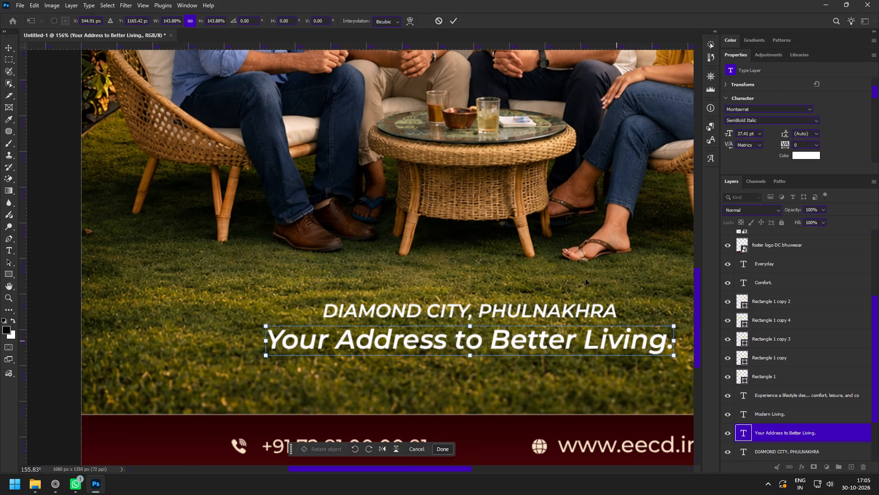
pyautogui.click(452, 17)
# Switch to the Google Docs content document and copy the line "Homes Starting at ₹81 Lakhs".
pyautogui.click(56, 483)
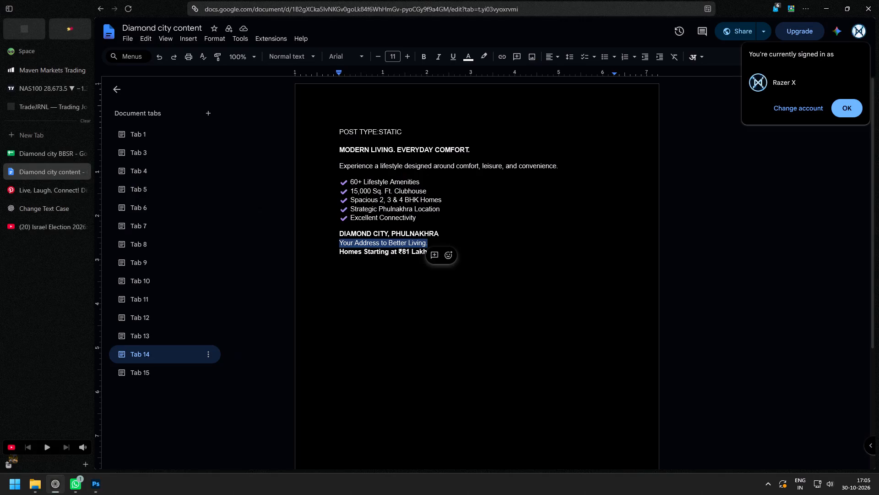
pyautogui.moveTo(331, 256); pyautogui.dragTo(447, 258)
pyautogui.hotkey('ctrl', 'c')
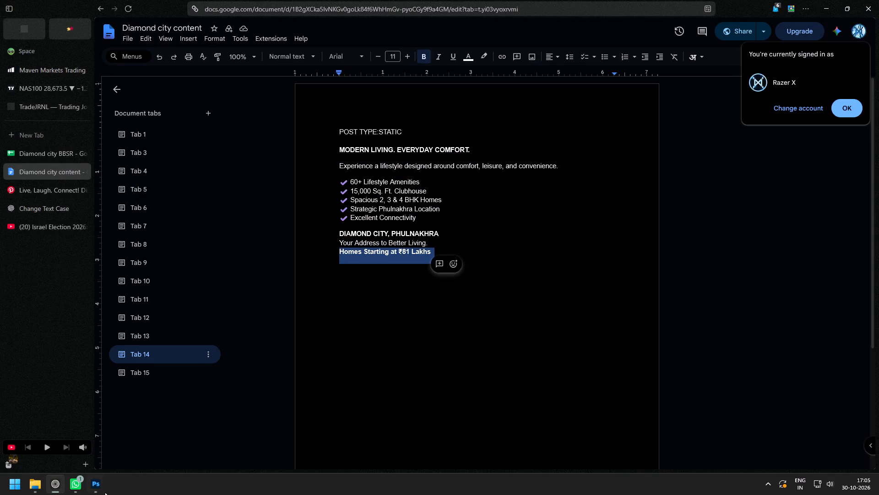
# In Photoshop, duplicate the tagline directly below itself and replace the copy's text with "Homes Starting at ₹81 Lakhs".
pyautogui.click(99, 490)
pyautogui.press('space')
pyautogui.moveTo(431, 338); pyautogui.dragTo(396, 300)
pyautogui.keyDown('alt'); pyautogui.moveTo(352, 305); pyautogui.dragTo(347, 340); pyautogui.keyUp('alt')
pyautogui.doubleClick(347, 340)
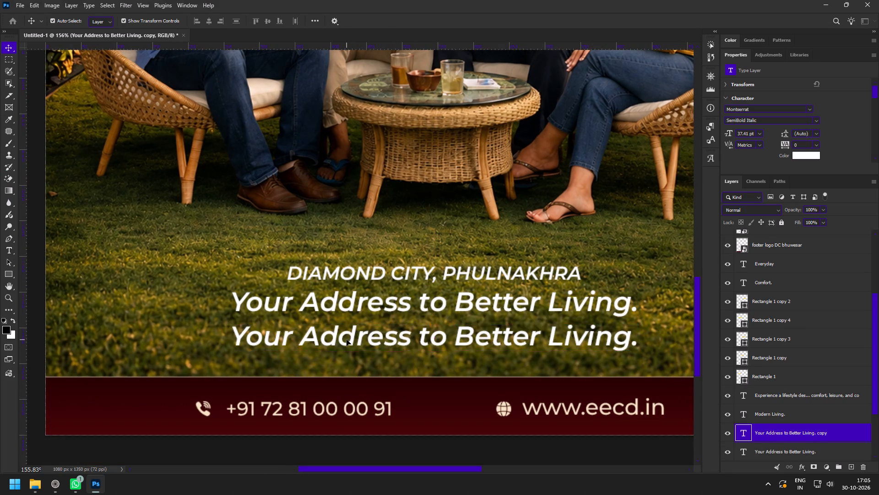
pyautogui.hotkey('ctrl', 'v')
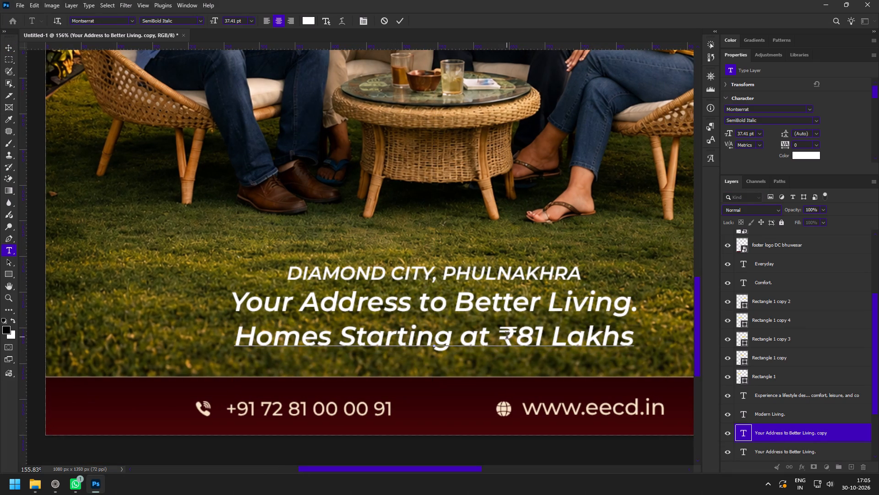
# Break the price text before ₹ so "₹81 Lakhs" sits on its own line, and set that line's font size to 75 pt.
pyautogui.click(499, 337)
pyautogui.press('Return')
pyautogui.moveTo(504, 379); pyautogui.dragTo(291, 370)
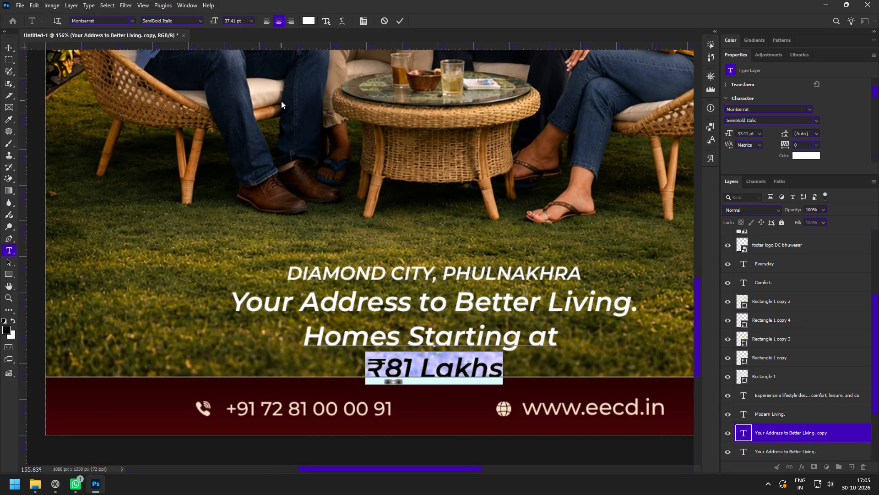
pyautogui.moveTo(212, 20); pyautogui.dragTo(228, 24)
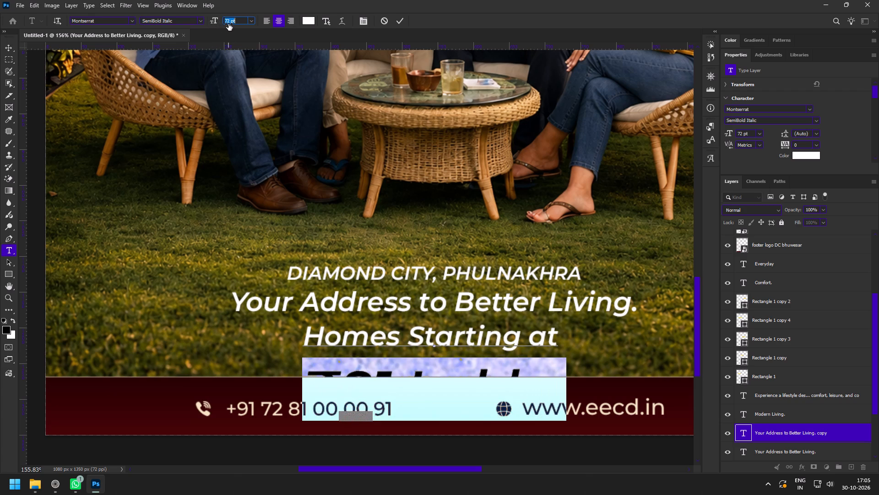
pyautogui.moveTo(228, 24); pyautogui.dragTo(230, 24)
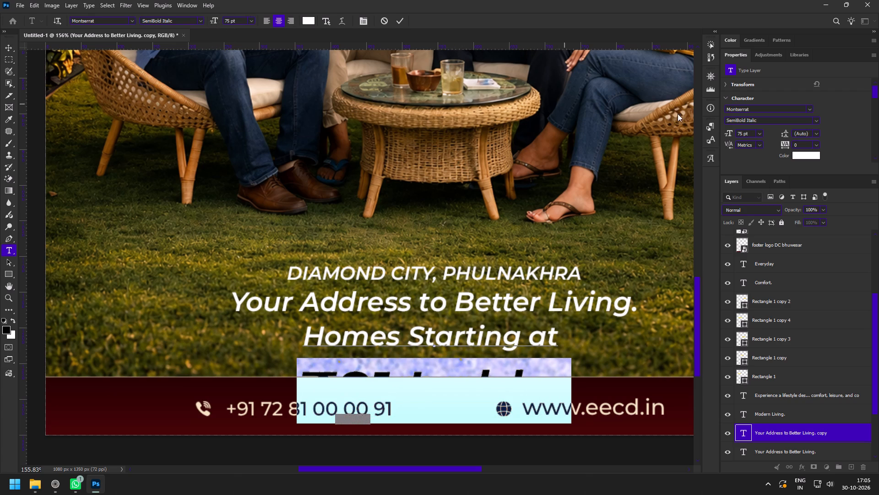
pyautogui.click(402, 22)
# Move the two-line price text up off the footer, over the left chair and the table.
pyautogui.moveTo(358, 359); pyautogui.dragTo(325, 325)
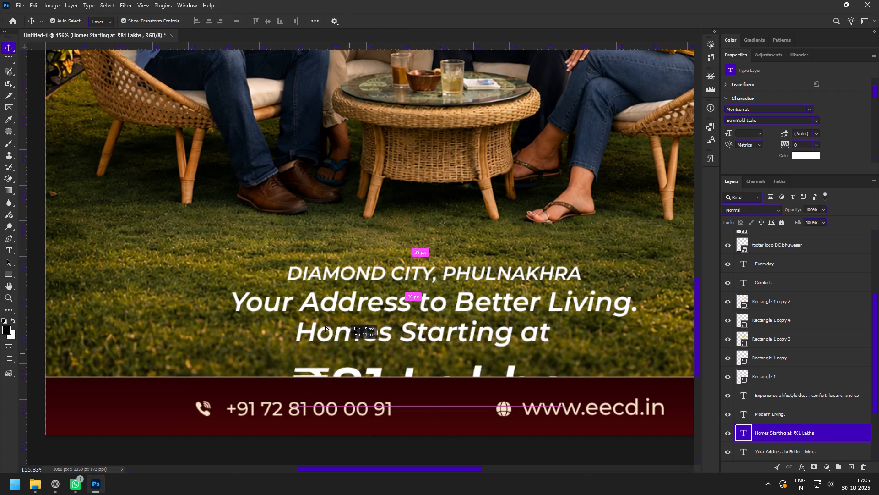
pyautogui.moveTo(325, 325); pyautogui.dragTo(193, 123)
# Move the DIAMOND CITY, PHULNAKHRA line and the tagline below it down together, closer to the footer.
pyautogui.click(435, 270)
pyautogui.keyDown('shift'); pyautogui.click(520, 303); pyautogui.keyUp('shift')
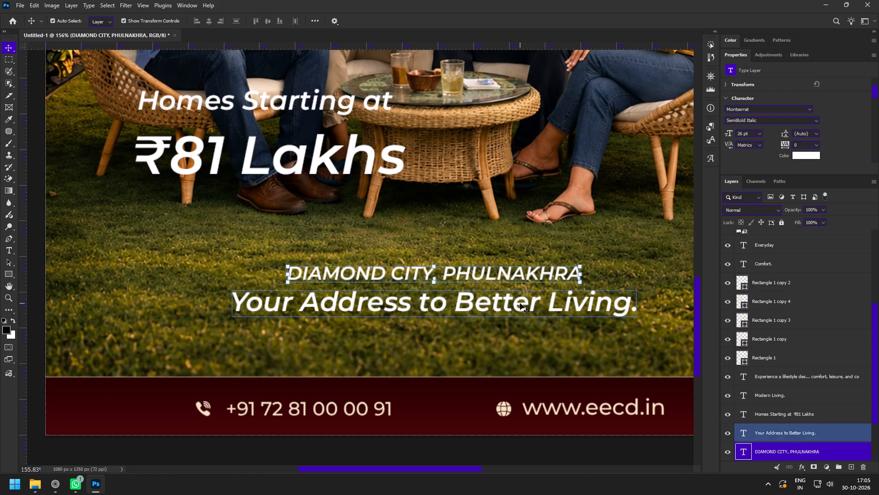
pyautogui.moveTo(565, 299); pyautogui.dragTo(561, 335)
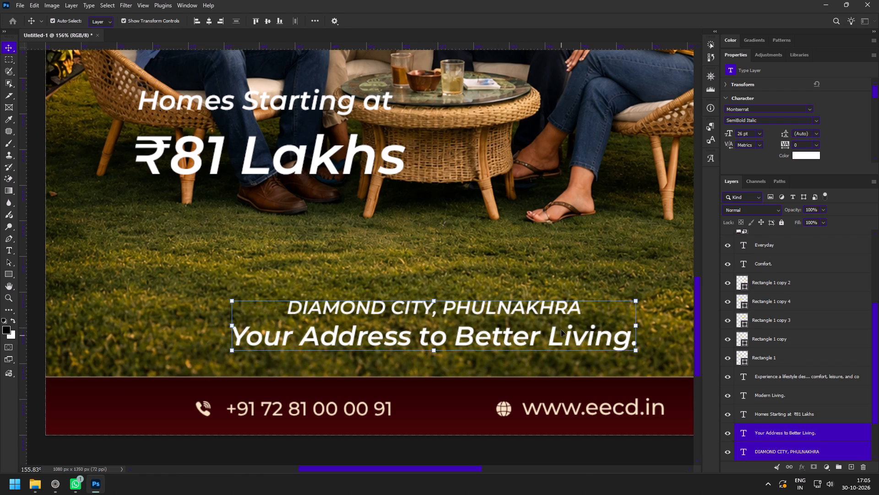
# Set the leading of the "Homes Starting at ₹81 Lakhs" text to 65 pt.
pyautogui.press('z')
pyautogui.moveTo(550, 296); pyautogui.dragTo(518, 288)
pyautogui.press('space')
pyautogui.press('space')
pyautogui.press('space')
pyautogui.press('space')
pyautogui.moveTo(519, 275); pyautogui.dragTo(515, 307)
pyautogui.moveTo(440, 238); pyautogui.dragTo(454, 265)
pyautogui.press('v')
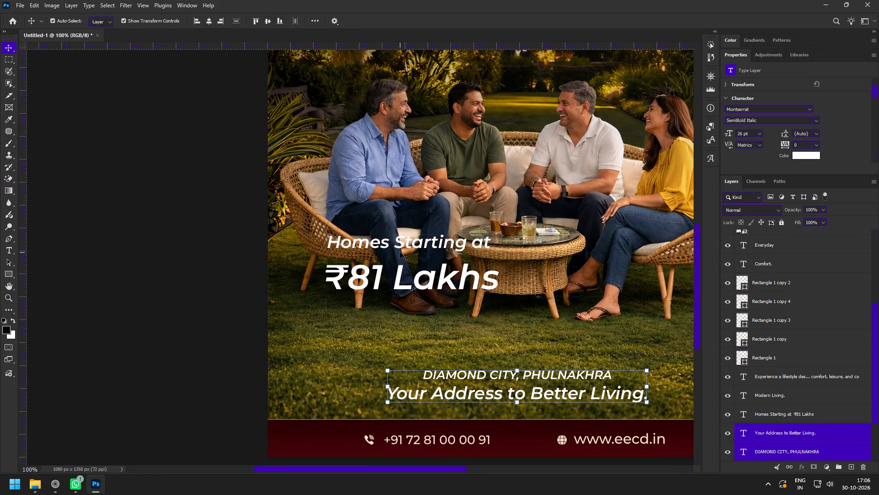
pyautogui.click(407, 245)
pyautogui.moveTo(786, 134); pyautogui.dragTo(789, 135)
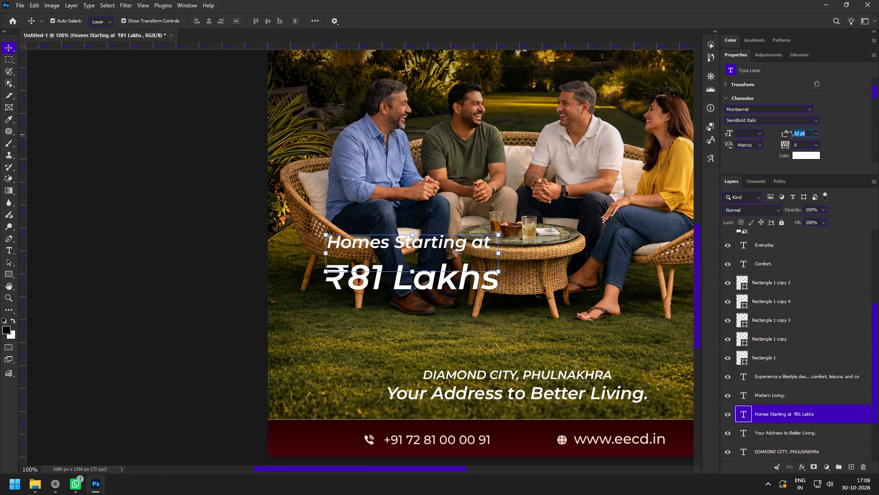
pyautogui.moveTo(789, 135); pyautogui.dragTo(795, 138)
pyautogui.press('z')
pyautogui.moveTo(414, 207); pyautogui.dragTo(432, 223)
pyautogui.press('v')
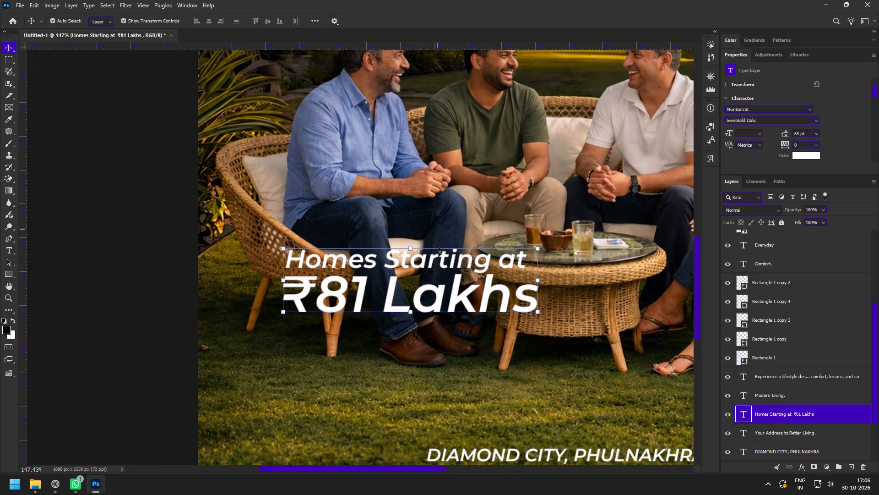
# Move the price text down onto the grass near the post's left edge, above the DIAMOND CITY, PHULNAKHRA line.
pyautogui.press('z')
pyautogui.moveTo(484, 313); pyautogui.dragTo(445, 297)
pyautogui.press('space')
pyautogui.press('space')
pyautogui.press('space')
pyautogui.press('space')
pyautogui.moveTo(485, 304); pyautogui.dragTo(375, 277)
pyautogui.moveTo(336, 267); pyautogui.dragTo(352, 289)
pyautogui.press('v')
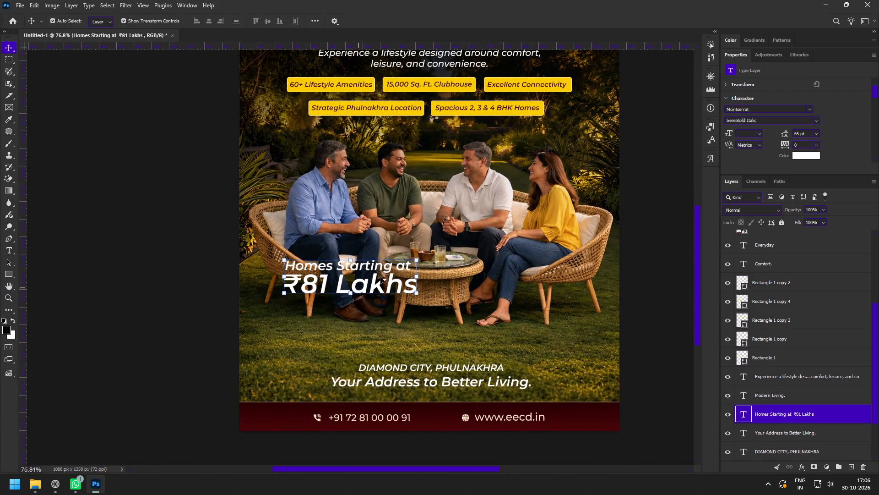
pyautogui.moveTo(377, 280); pyautogui.dragTo(353, 327)
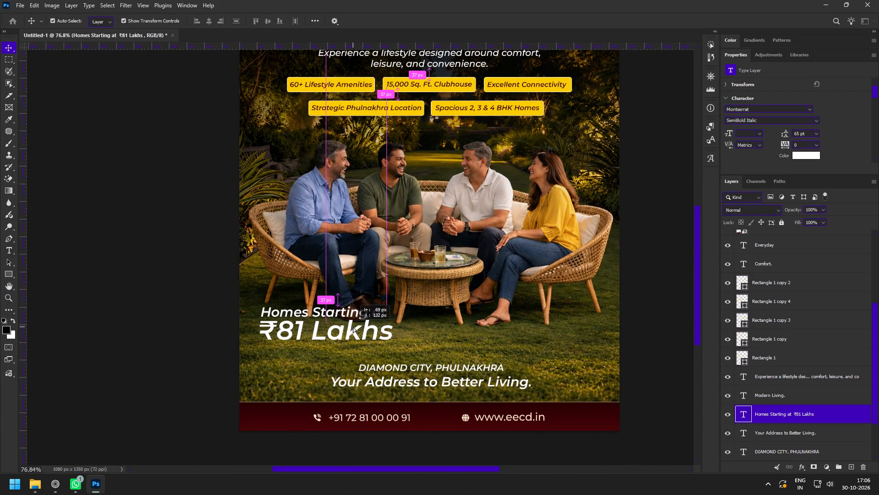
pyautogui.moveTo(353, 327); pyautogui.dragTo(353, 327)
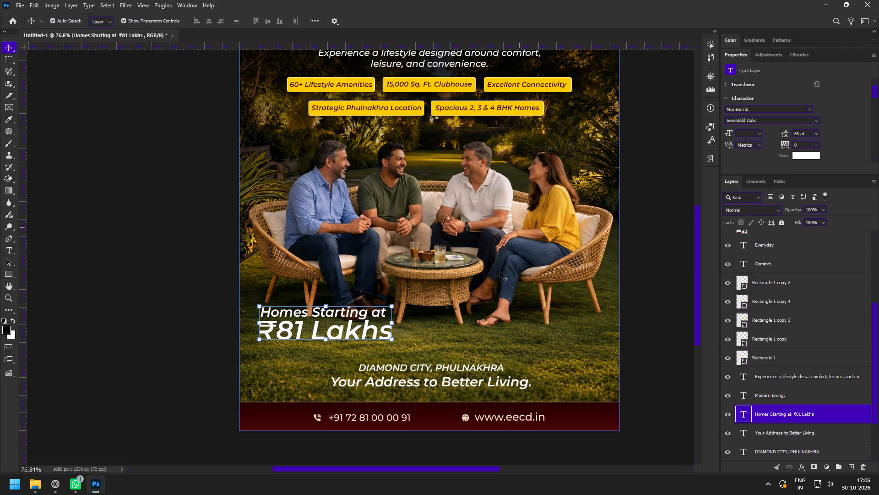
# Take a closer view of the "Homes Starting at ₹81 Lakhs" text on the grass.
pyautogui.press('z')
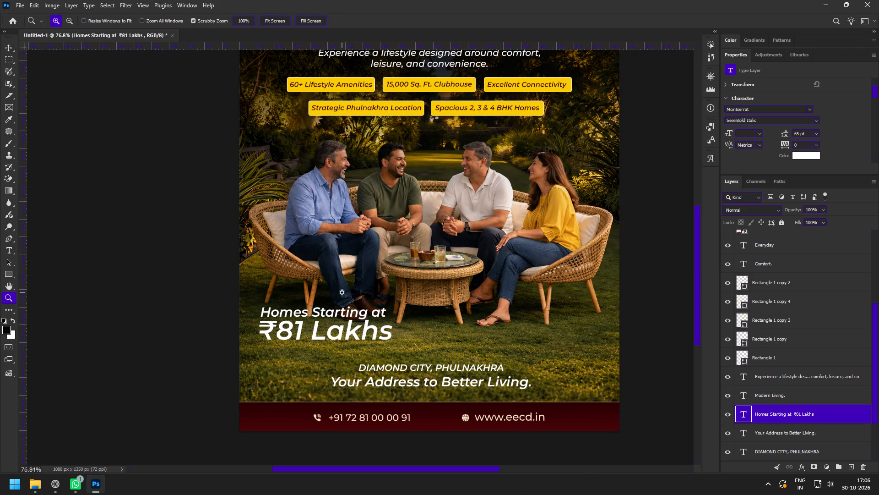
pyautogui.moveTo(345, 293); pyautogui.dragTo(357, 306)
pyautogui.moveTo(286, 330); pyautogui.dragTo(302, 343)
pyautogui.press('v')
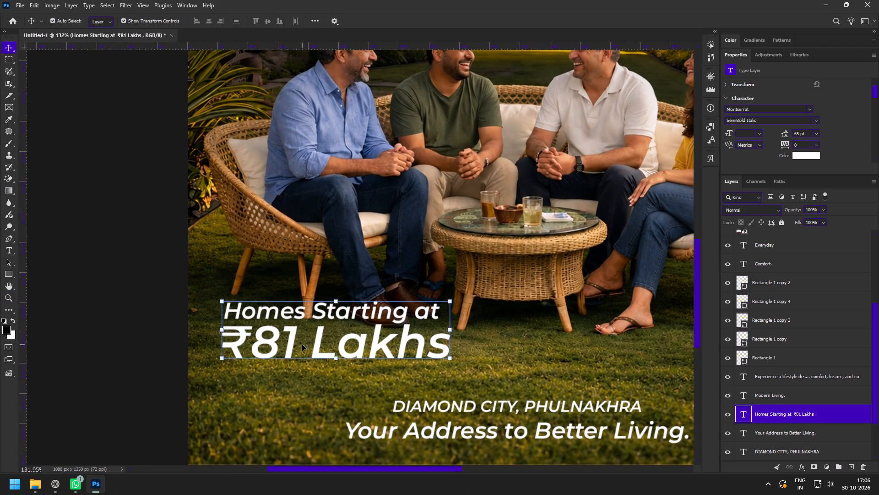
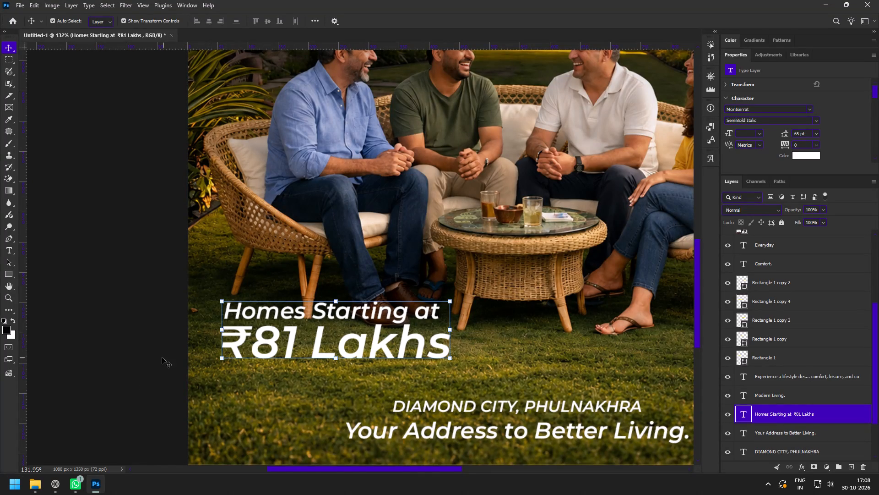
# Set the "Homes Starting at" line of the price text to 31 pt with 61 pt leading.
pyautogui.doubleClick(382, 324)
pyautogui.moveTo(444, 312); pyautogui.dragTo(328, 313)
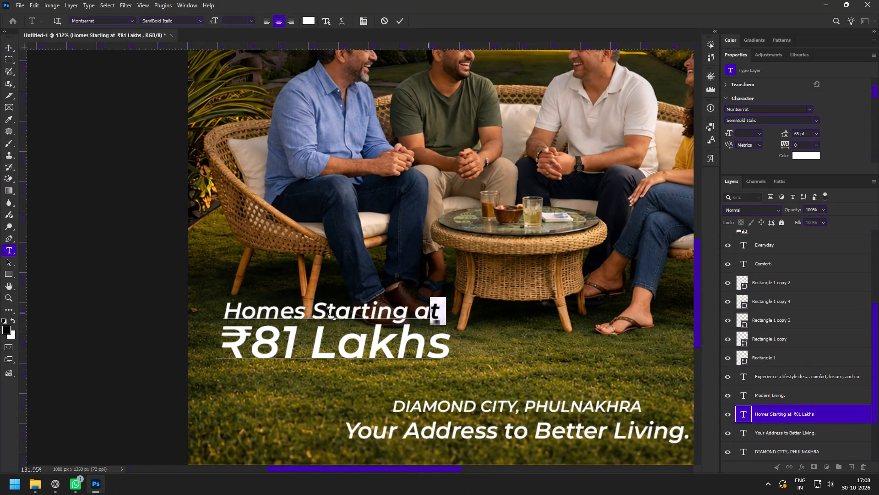
pyautogui.moveTo(328, 313); pyautogui.dragTo(233, 317)
pyautogui.tripleClick(254, 312)
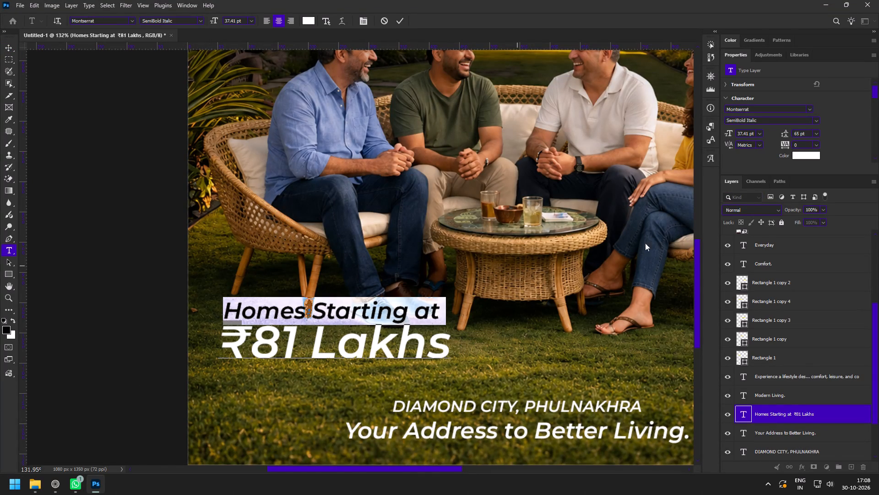
pyautogui.click(786, 135)
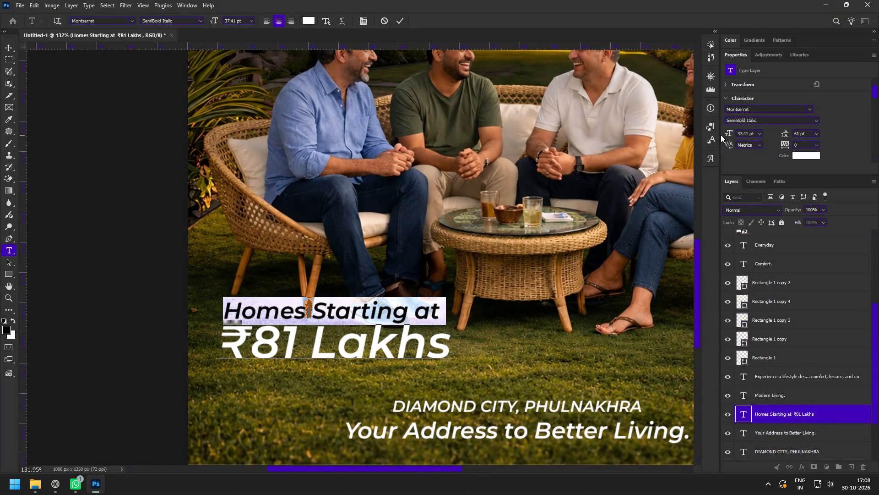
pyautogui.click(727, 134)
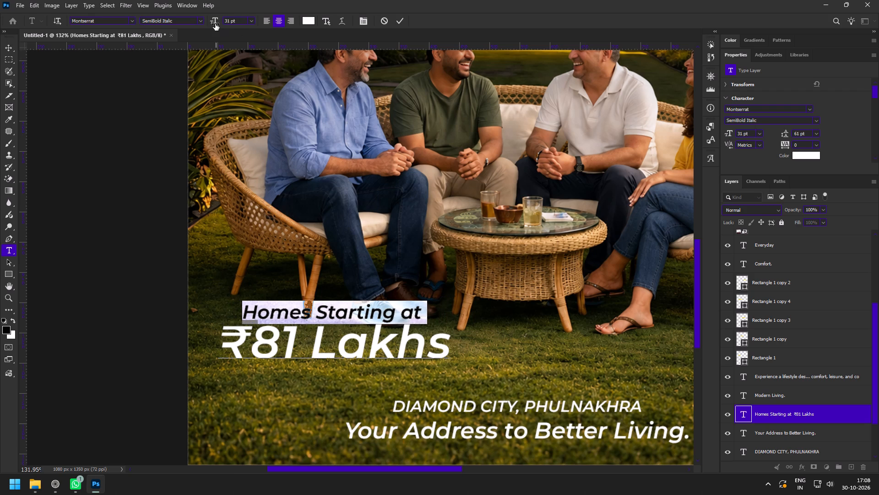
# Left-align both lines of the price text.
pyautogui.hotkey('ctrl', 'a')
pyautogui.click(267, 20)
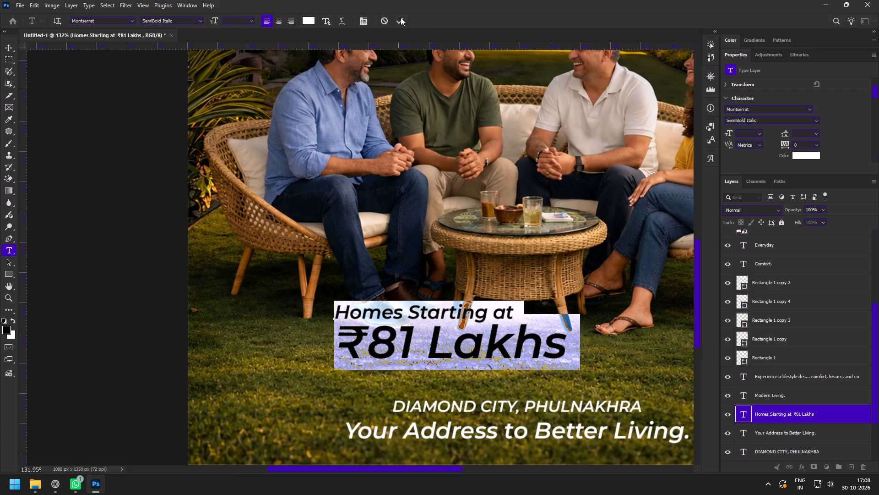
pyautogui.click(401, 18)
# Move the price text right and down onto the middle of the grass, just above the DIAMOND CITY, PHULNAKHRA line.
pyautogui.press('z')
pyautogui.moveTo(428, 220); pyautogui.dragTo(384, 202)
pyautogui.press('space')
pyautogui.press('space')
pyautogui.press('space')
pyautogui.moveTo(416, 212); pyautogui.dragTo(364, 195)
pyautogui.moveTo(386, 158); pyautogui.dragTo(398, 187)
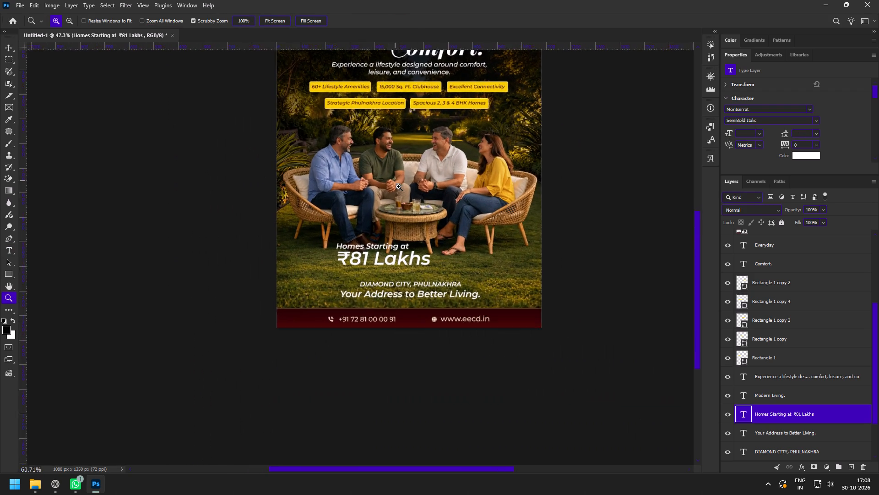
pyautogui.moveTo(398, 187); pyautogui.dragTo(399, 188)
pyautogui.press('space')
pyautogui.press('space')
pyautogui.press('space')
pyautogui.moveTo(407, 179); pyautogui.dragTo(395, 212)
pyautogui.moveTo(391, 159); pyautogui.dragTo(396, 174)
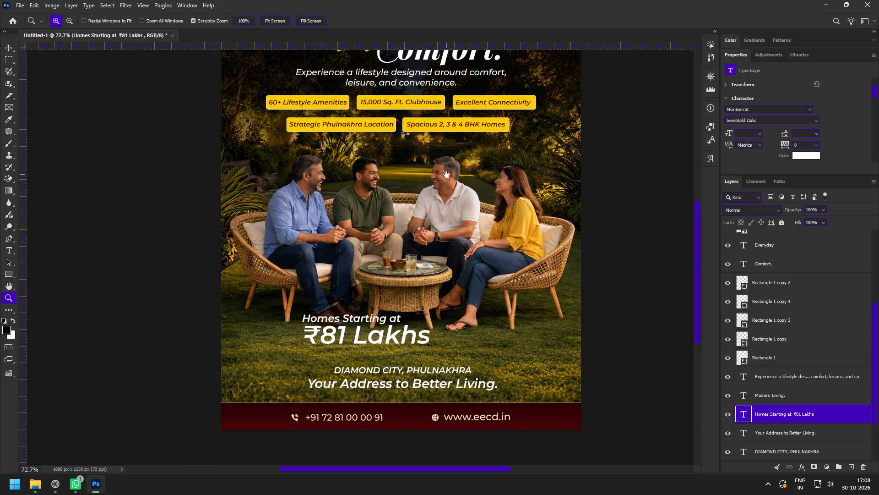
pyautogui.press('space')
pyautogui.moveTo(442, 181); pyautogui.dragTo(436, 190)
pyautogui.moveTo(358, 336); pyautogui.dragTo(373, 349)
pyautogui.press('v')
pyautogui.moveTo(384, 345); pyautogui.dragTo(429, 346)
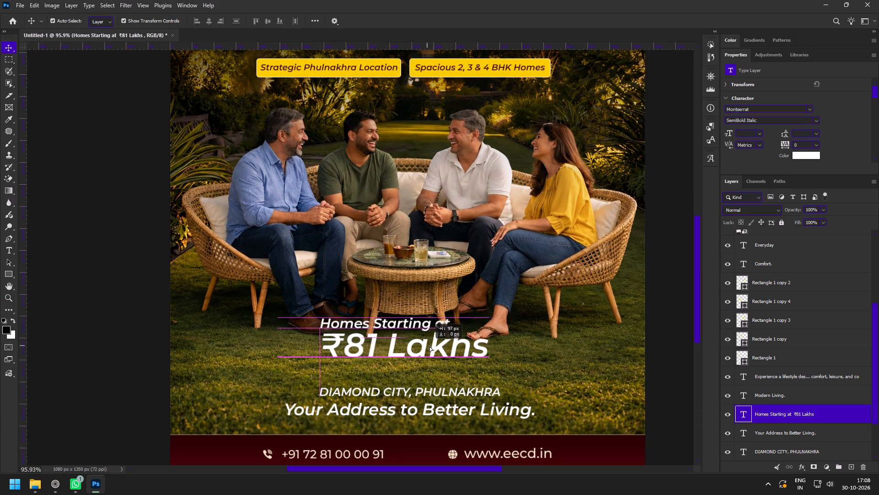
pyautogui.moveTo(429, 346); pyautogui.dragTo(430, 357)
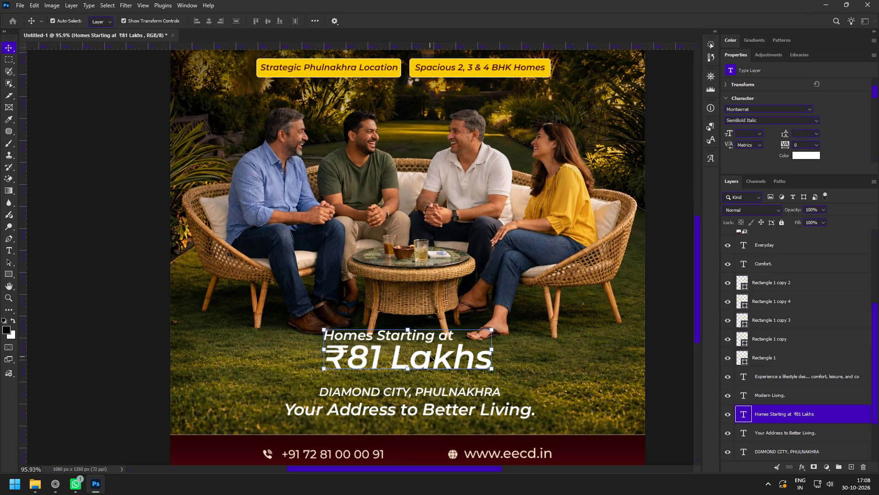
# Centre-align the price text's two lines and move the text so it is centred just above the DIAMOND CITY, PHULNAKHRA line.
pyautogui.doubleClick(430, 357)
pyautogui.click(281, 19)
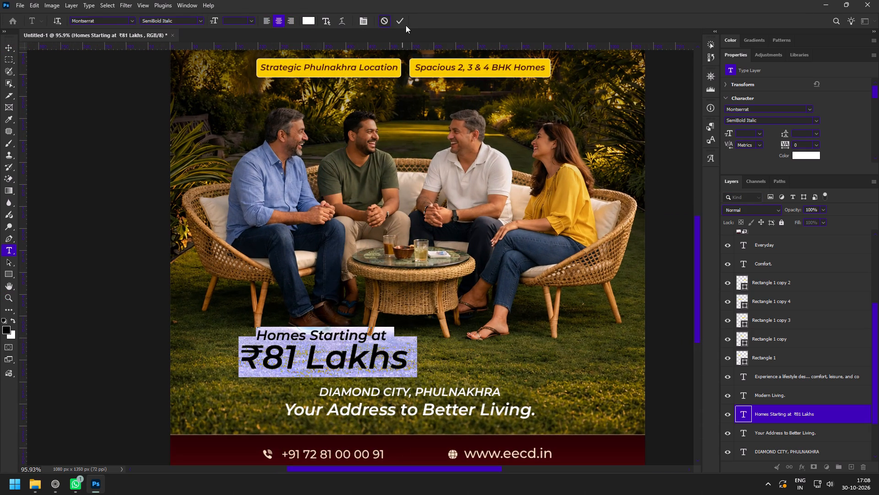
pyautogui.click(399, 22)
pyautogui.moveTo(358, 350); pyautogui.dragTo(440, 341)
pyautogui.moveTo(440, 341); pyautogui.dragTo(441, 346)
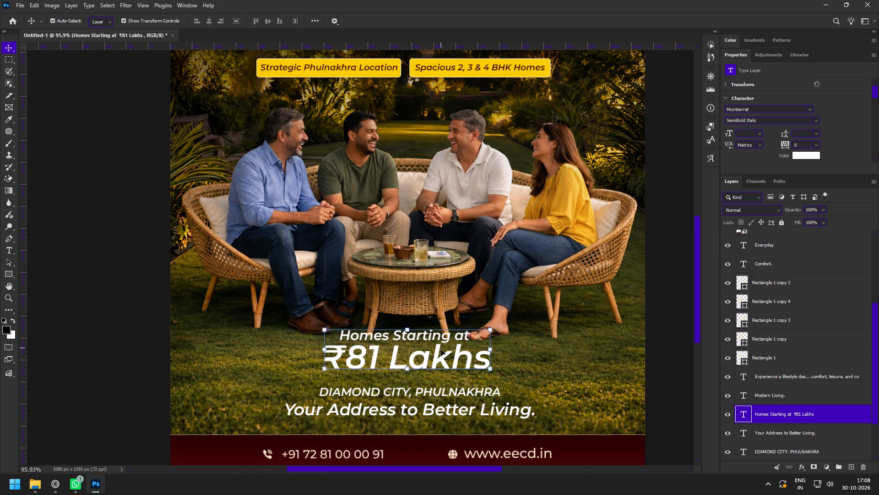
pyautogui.moveTo(441, 350); pyautogui.dragTo(441, 353)
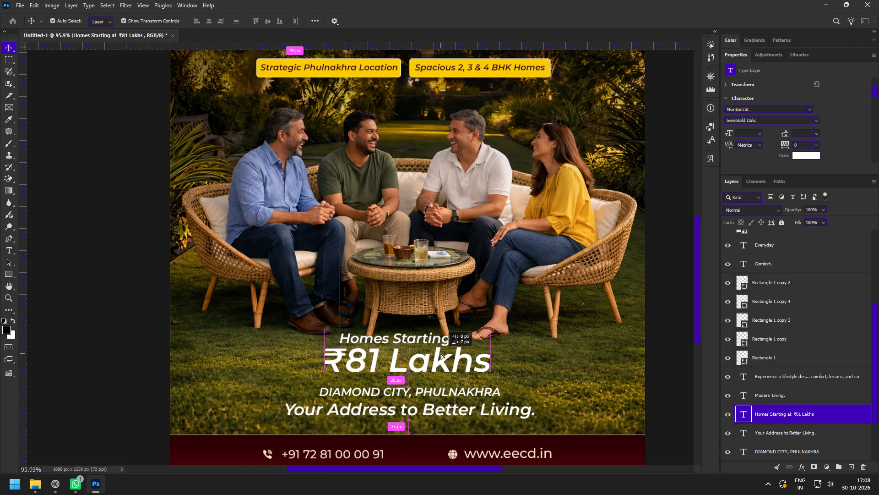
pyautogui.moveTo(441, 353); pyautogui.dragTo(441, 354)
# Draw a 400 × 125 px rectangle around the "Homes Starting at ₹81 Lakhs" text and round its corners.
pyautogui.press('z')
pyautogui.moveTo(441, 354); pyautogui.dragTo(459, 377)
pyautogui.click(10, 274)
pyautogui.moveTo(262, 314); pyautogui.dragTo(276, 329)
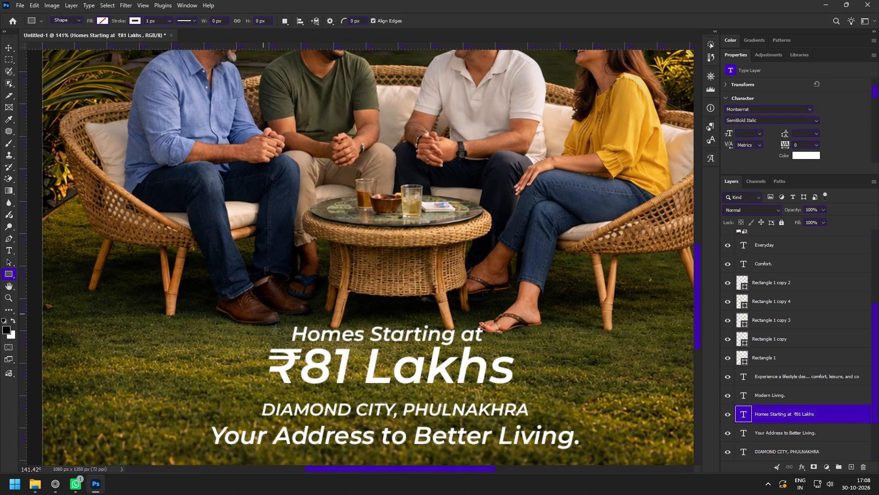
pyautogui.moveTo(276, 329); pyautogui.dragTo(520, 396)
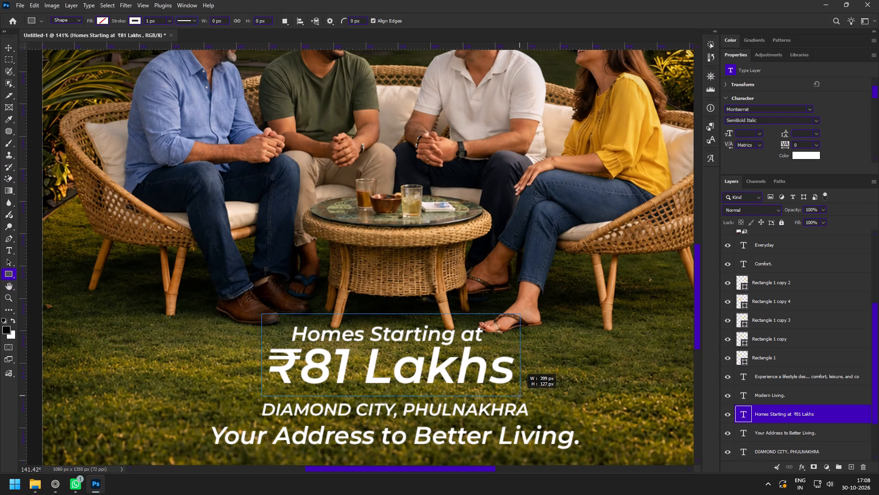
pyautogui.moveTo(520, 396); pyautogui.dragTo(521, 394)
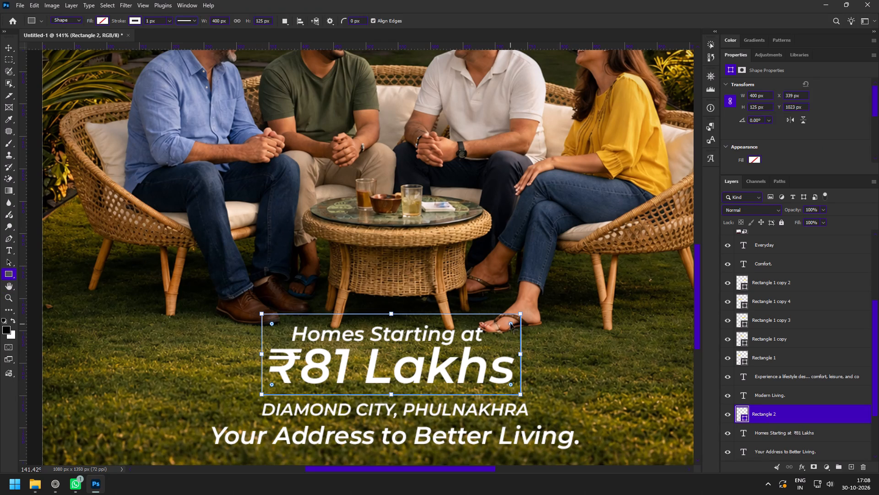
pyautogui.click(510, 323)
# Fill the rounded rectangle with white and place its layer directly beneath the price text layer.
pyautogui.press('z')
pyautogui.moveTo(477, 362); pyautogui.dragTo(455, 353)
pyautogui.press('space')
pyautogui.press('space')
pyautogui.press('space')
pyautogui.moveTo(455, 357); pyautogui.dragTo(428, 286)
pyautogui.moveTo(376, 272); pyautogui.dragTo(396, 289)
pyautogui.press('v')
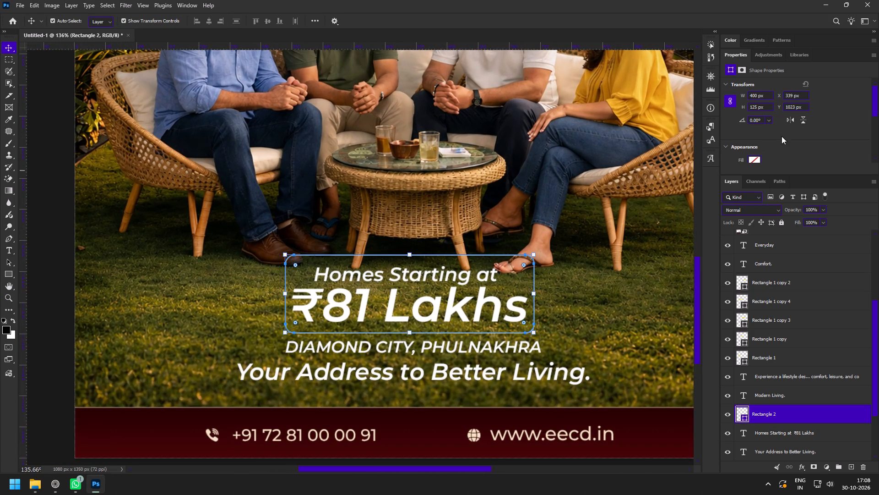
pyautogui.scroll(-3, 781, 136)
pyautogui.click(758, 136)
pyautogui.click(732, 187)
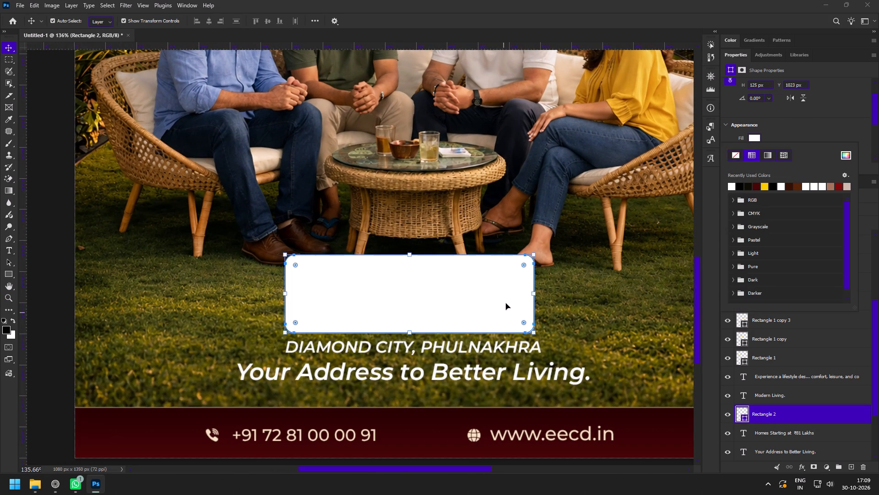
pyautogui.click(430, 303)
pyautogui.moveTo(758, 414); pyautogui.dragTo(761, 439)
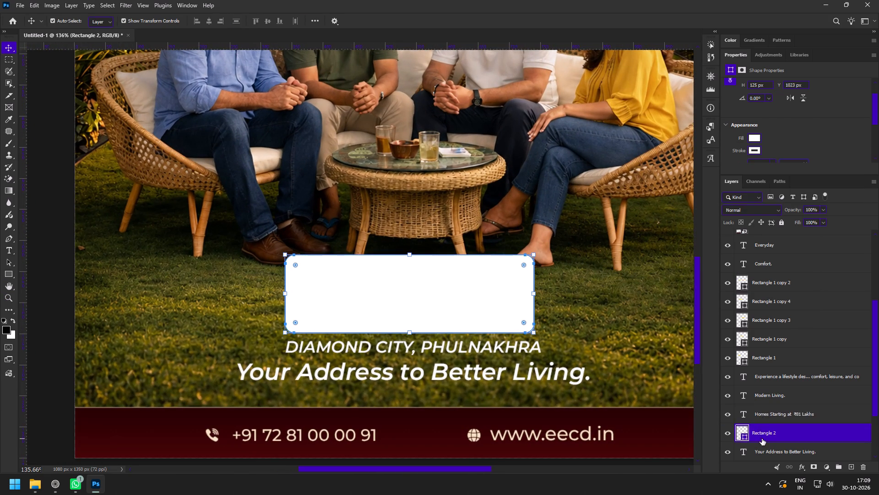
# Change the "Homes Starting at ₹81 Lakhs" text colour to dark red #6a0d0d.
pyautogui.scroll(-3, 762, 439)
pyautogui.click(424, 291)
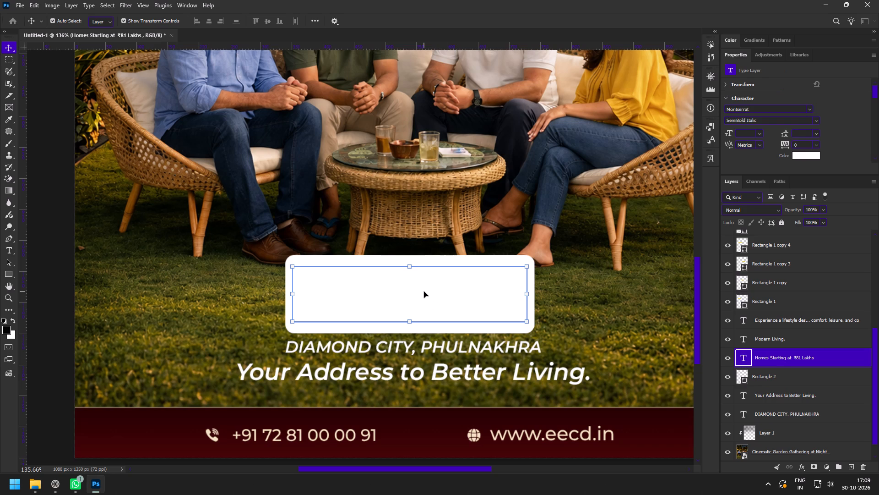
pyautogui.scroll(20, 424, 291)
pyautogui.scroll(4, 424, 291)
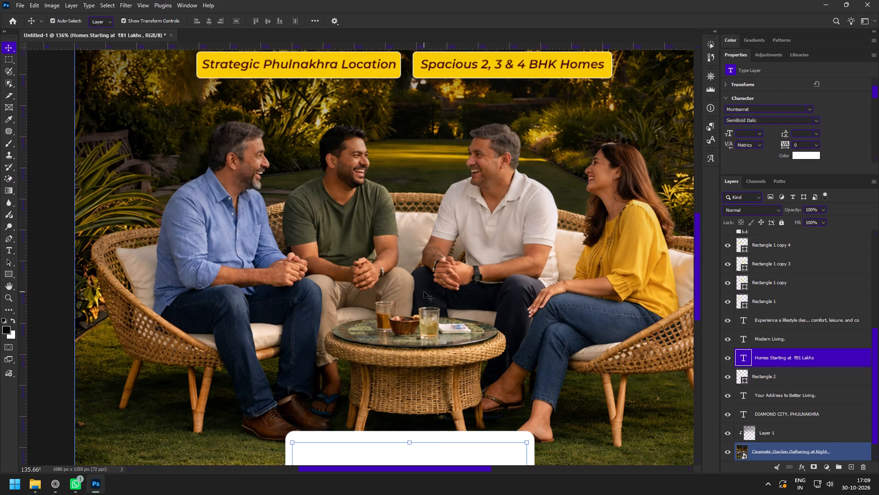
pyautogui.scroll(20, 424, 291)
pyautogui.scroll(4, 424, 291)
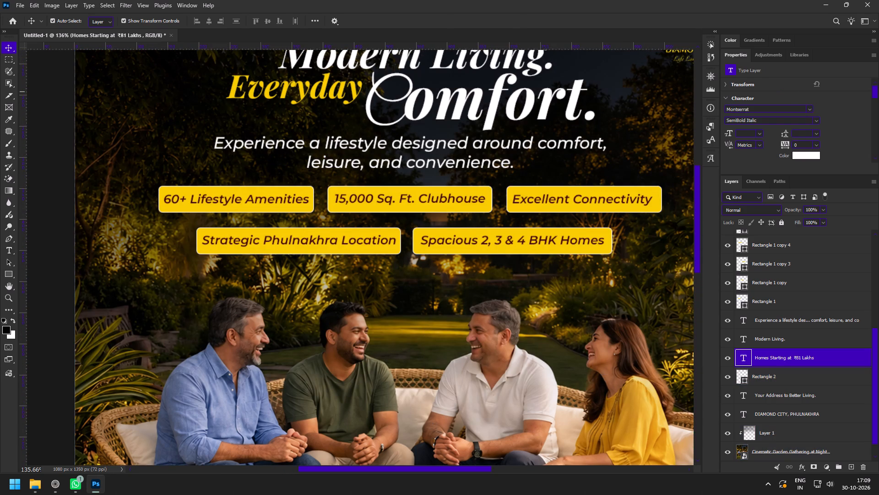
pyautogui.click(804, 155)
pyautogui.moveTo(594, 308); pyautogui.dragTo(615, 322)
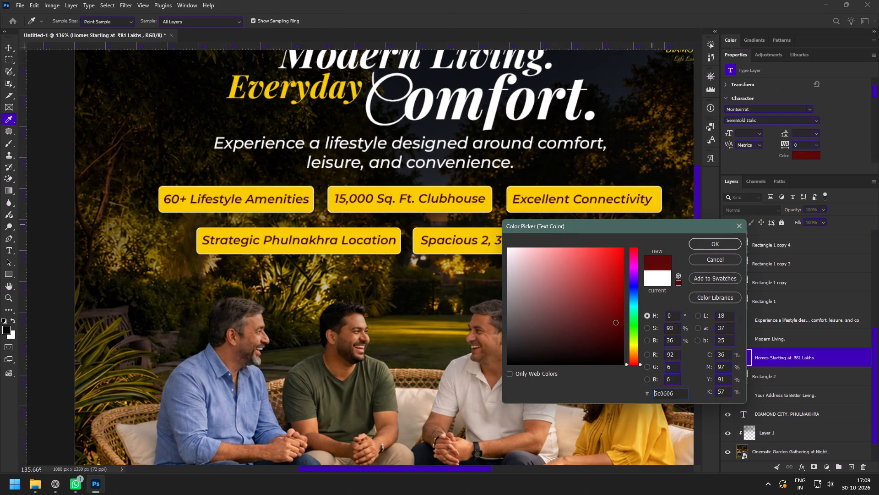
pyautogui.moveTo(615, 322); pyautogui.dragTo(616, 322)
pyautogui.moveTo(612, 324); pyautogui.dragTo(609, 316)
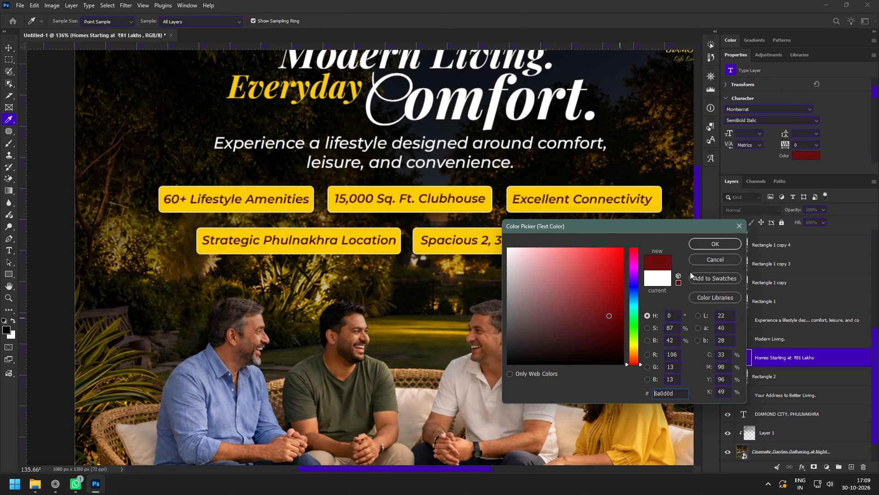
pyautogui.click(714, 242)
# Shift the DIAMOND CITY, PHULNAKHRA line and the tagline together slightly right and down, away from the white price box.
pyautogui.press('z')
pyautogui.moveTo(416, 276); pyautogui.dragTo(387, 258)
pyautogui.press('space')
pyautogui.press('space')
pyautogui.press('space')
pyautogui.press('space')
pyautogui.press('space')
pyautogui.press('space')
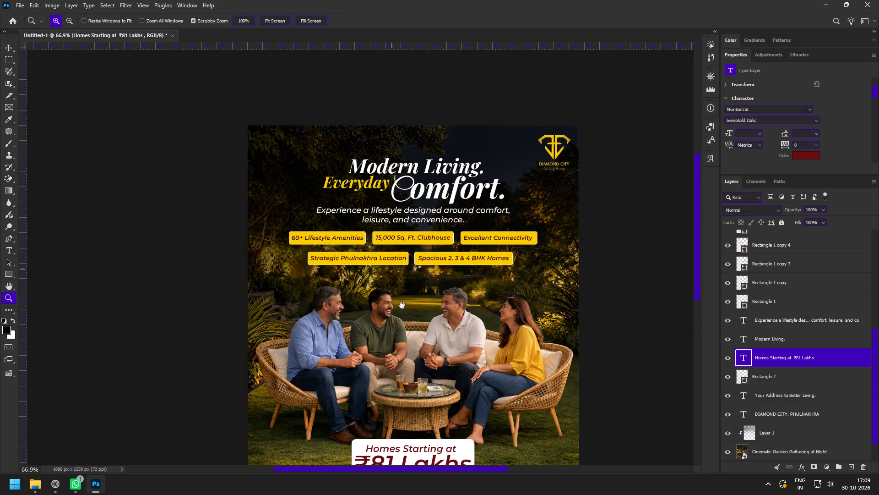
pyautogui.moveTo(404, 309); pyautogui.dragTo(398, 206)
pyautogui.moveTo(399, 383); pyautogui.dragTo(424, 398)
pyautogui.moveTo(400, 368); pyautogui.dragTo(412, 377)
pyautogui.press('space')
pyautogui.press('space')
pyautogui.press('space')
pyautogui.press('space')
pyautogui.moveTo(413, 377); pyautogui.dragTo(401, 305)
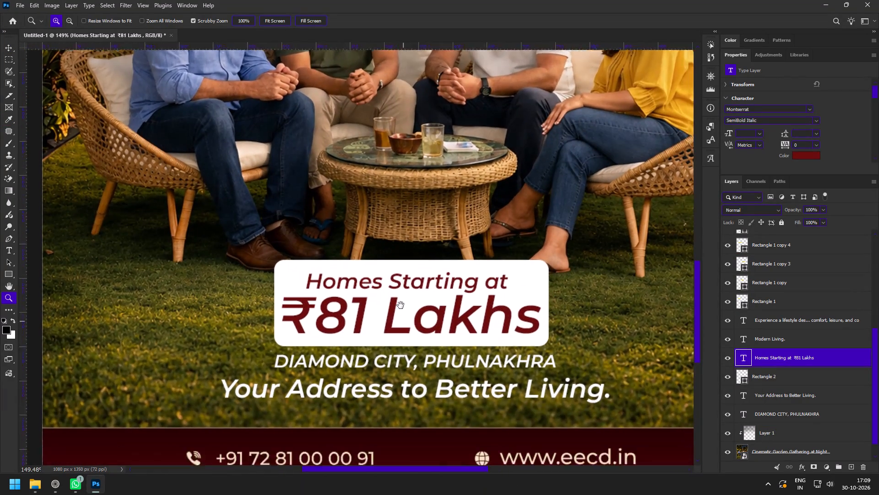
pyautogui.moveTo(401, 305); pyautogui.dragTo(401, 304)
pyautogui.moveTo(399, 308); pyautogui.dragTo(412, 319)
pyautogui.press('v')
pyautogui.click(370, 314)
pyautogui.keyDown('shift'); pyautogui.click(363, 348); pyautogui.keyUp('shift')
pyautogui.moveTo(397, 346); pyautogui.dragTo(402, 348)
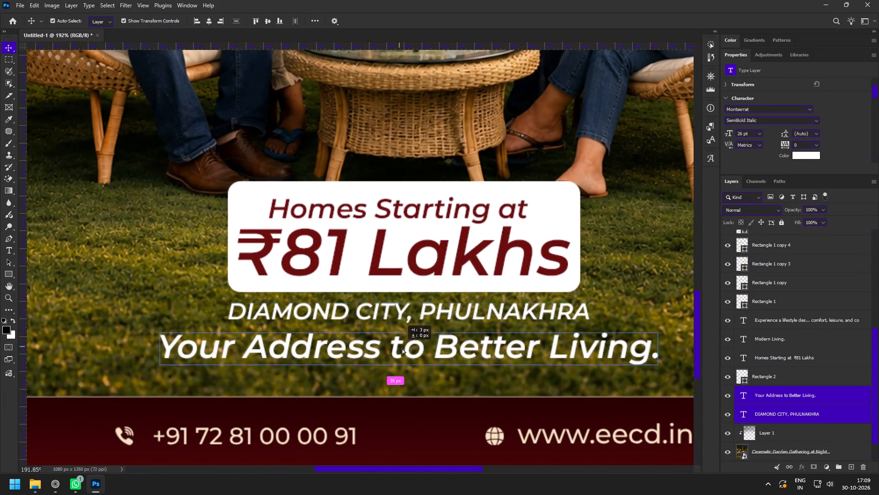
pyautogui.moveTo(402, 348); pyautogui.dragTo(400, 352)
# Move the white box and the price text together about 9 px right.
pyautogui.click(249, 189)
pyautogui.keyDown('shift'); pyautogui.click(307, 216); pyautogui.keyUp('shift')
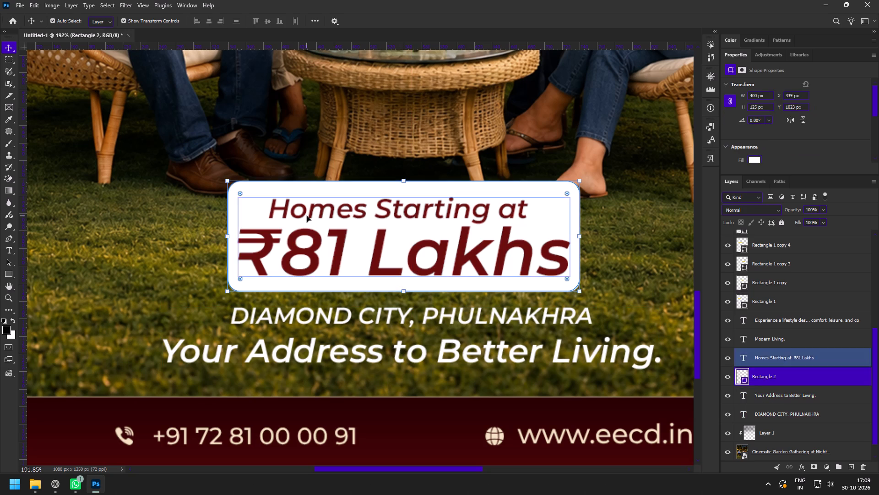
pyautogui.moveTo(324, 214); pyautogui.dragTo(332, 216)
# Scale the white box and price text together to 87.35% and nudge them down slightly, keeping them centred above the location line.
pyautogui.press('z')
pyautogui.moveTo(376, 249); pyautogui.dragTo(332, 237)
pyautogui.press('space')
pyautogui.press('space')
pyautogui.press('space')
pyautogui.moveTo(337, 242); pyautogui.dragTo(350, 279)
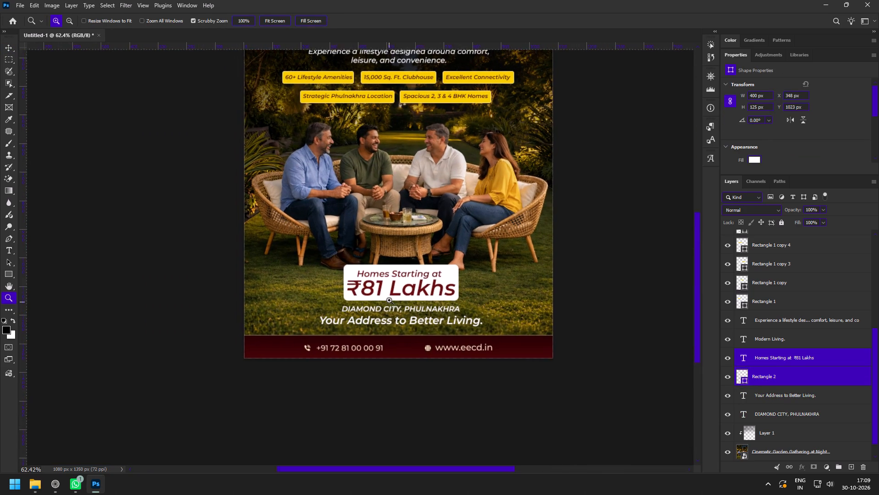
pyautogui.moveTo(389, 300); pyautogui.dragTo(431, 336)
pyautogui.press('v')
pyautogui.moveTo(600, 244); pyautogui.dragTo(588, 246)
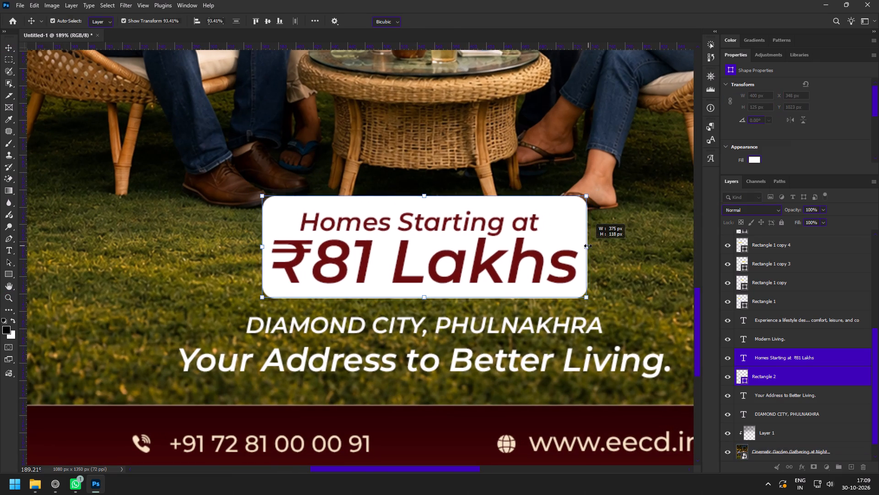
pyautogui.moveTo(588, 246); pyautogui.dragTo(577, 246)
pyautogui.click(512, 247)
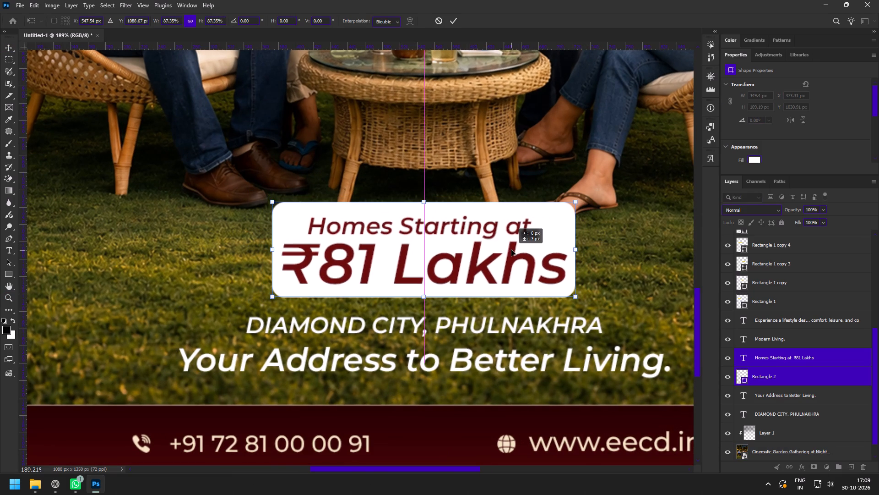
pyautogui.press('z')
pyautogui.click(456, 19)
# Examine the whole post, then the price box and its placement among the lower text lines and footer.
pyautogui.press('z')
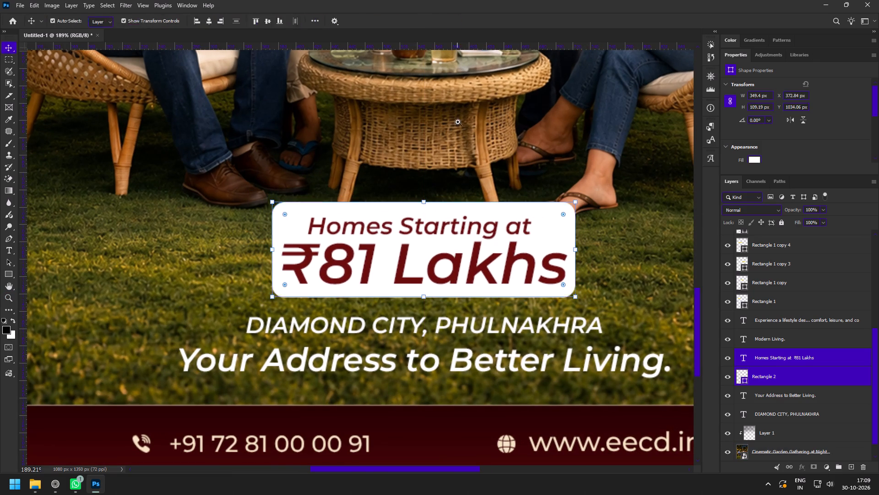
pyautogui.moveTo(456, 214); pyautogui.dragTo(422, 208)
pyautogui.press('space')
pyautogui.press('space')
pyautogui.press('space')
pyautogui.press('space')
pyautogui.press('space')
pyautogui.press('space')
pyautogui.moveTo(445, 201); pyautogui.dragTo(423, 300)
pyautogui.moveTo(442, 301); pyautogui.dragTo(416, 295)
pyautogui.press('space')
pyautogui.moveTo(425, 299); pyautogui.dragTo(421, 285)
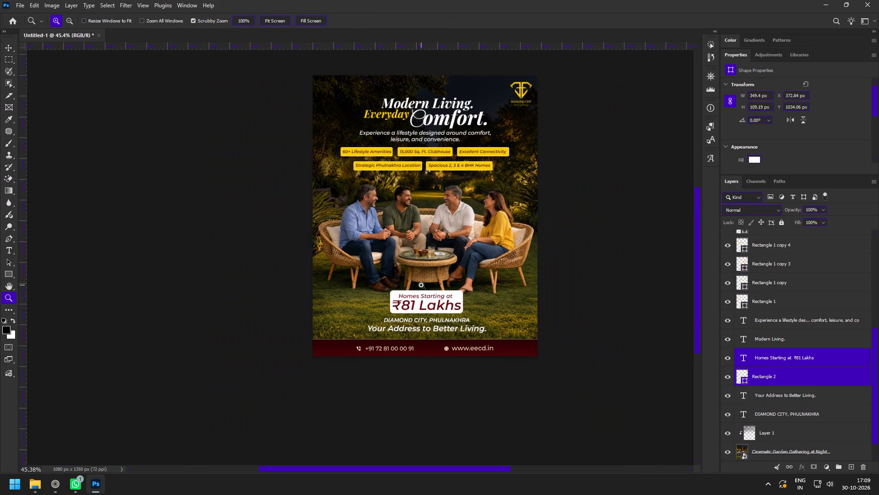
pyautogui.moveTo(447, 337); pyautogui.dragTo(465, 357)
pyautogui.moveTo(403, 200); pyautogui.dragTo(421, 245)
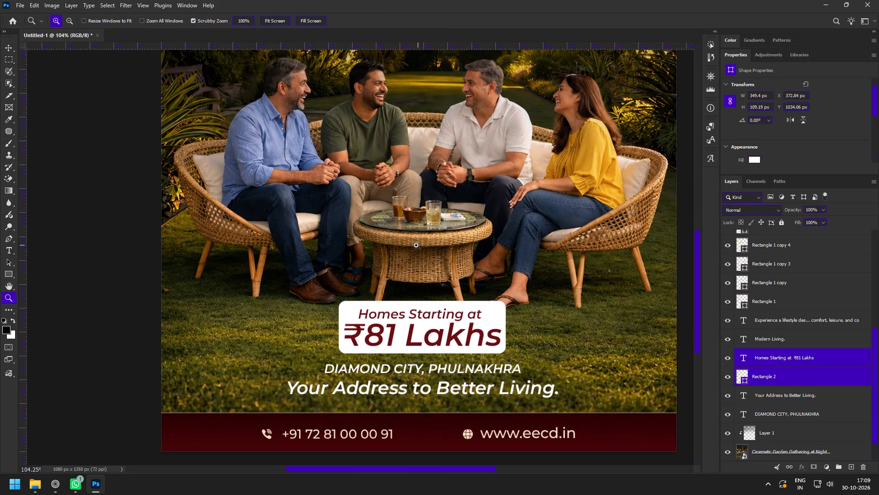
pyautogui.moveTo(418, 253); pyautogui.dragTo(400, 240)
# Change the white price box's fill to the same yellow as the amenity labels.
pyautogui.press('v')
pyautogui.click(343, 285)
pyautogui.click(368, 292)
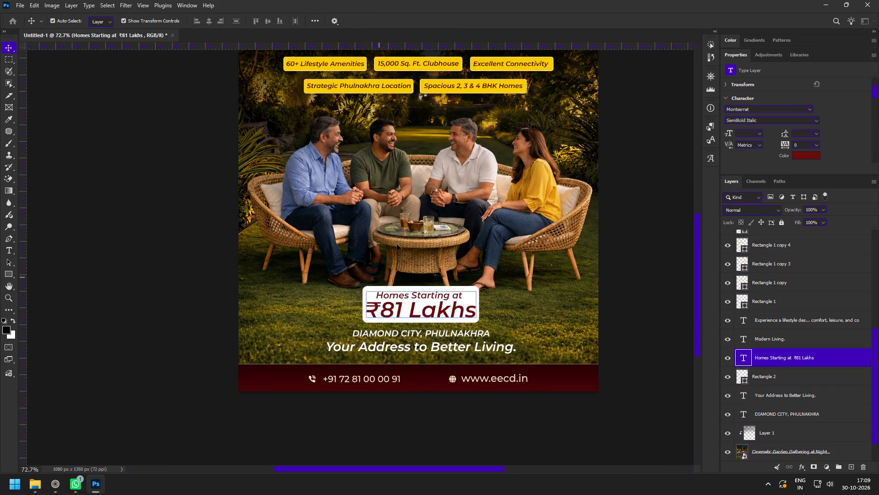
pyautogui.press('space')
pyautogui.press('space')
pyautogui.press('space')
pyautogui.press('space')
pyautogui.press('space')
pyautogui.press('space')
pyautogui.moveTo(394, 239); pyautogui.dragTo(391, 268)
pyautogui.press('z')
pyautogui.moveTo(369, 300); pyautogui.dragTo(394, 330)
pyautogui.press('v')
pyautogui.click(341, 312)
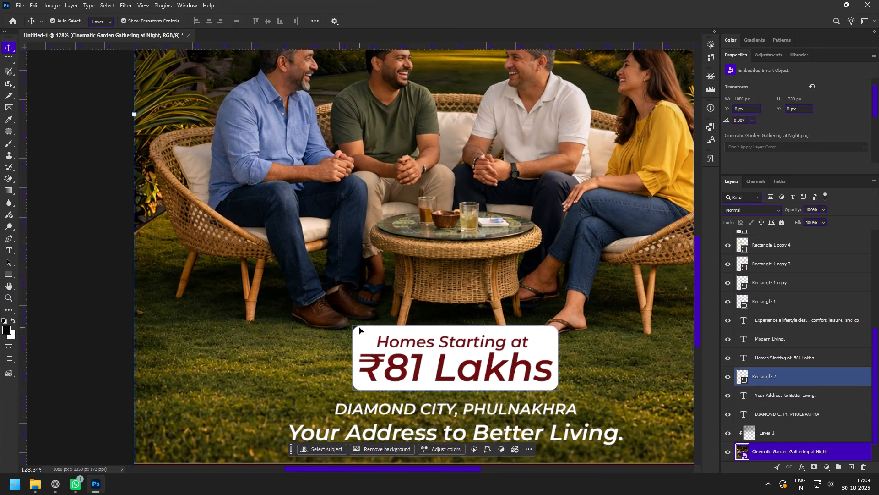
pyautogui.click(359, 329)
pyautogui.press('space')
pyautogui.press('space')
pyautogui.press('space')
pyautogui.press('space')
pyautogui.press('space')
pyautogui.press('space')
pyautogui.press('space')
pyautogui.press('space')
pyautogui.press('space')
pyautogui.moveTo(457, 203); pyautogui.dragTo(419, 297)
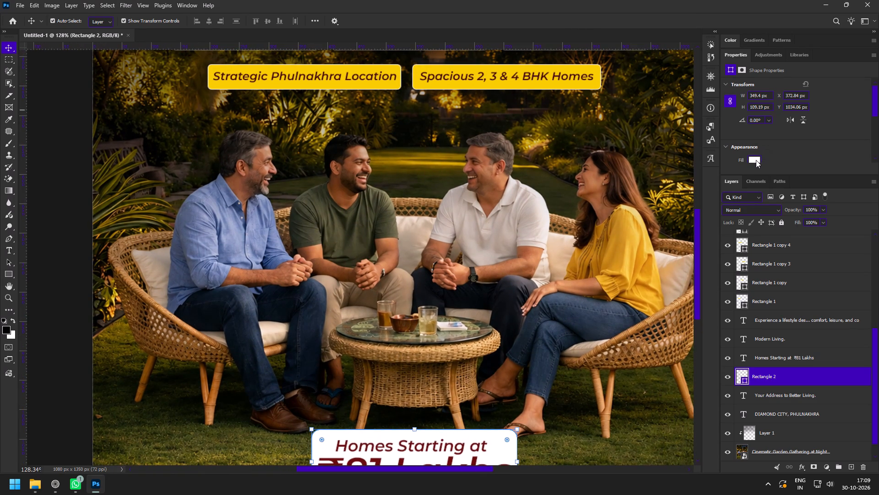
pyautogui.click(755, 160)
pyautogui.click(774, 211)
# Set the Homes Starting at ₹81 Lakhs text to upright Montserrat SemiBold.
pyautogui.press('space')
pyautogui.moveTo(478, 340); pyautogui.dragTo(481, 253)
pyautogui.press('z')
pyautogui.moveTo(486, 289); pyautogui.dragTo(450, 278)
pyautogui.press('space')
pyautogui.press('space')
pyautogui.press('space')
pyautogui.press('space')
pyautogui.moveTo(484, 300); pyautogui.dragTo(458, 278)
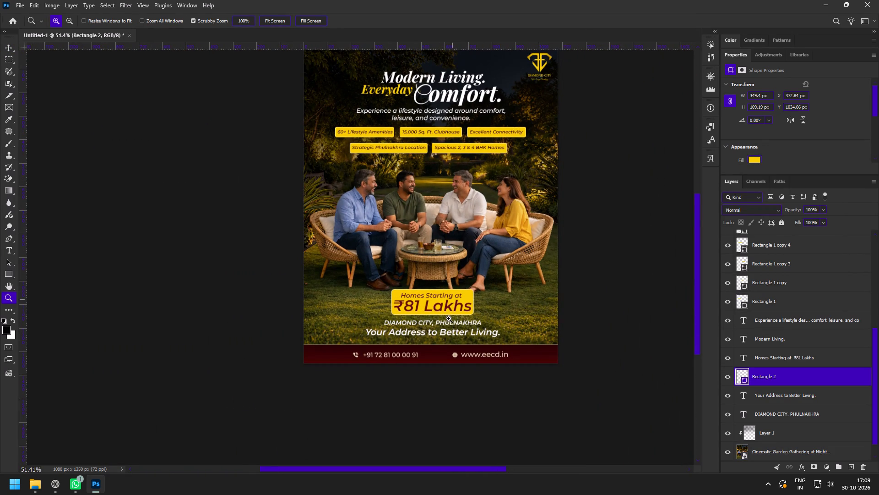
pyautogui.moveTo(450, 321); pyautogui.dragTo(469, 340)
pyautogui.press('v')
pyautogui.click(429, 297)
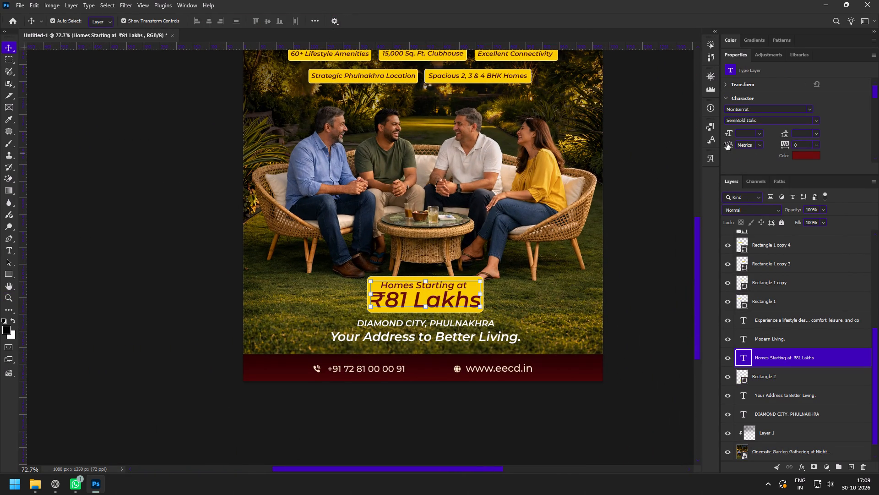
pyautogui.click(818, 120)
pyautogui.click(754, 245)
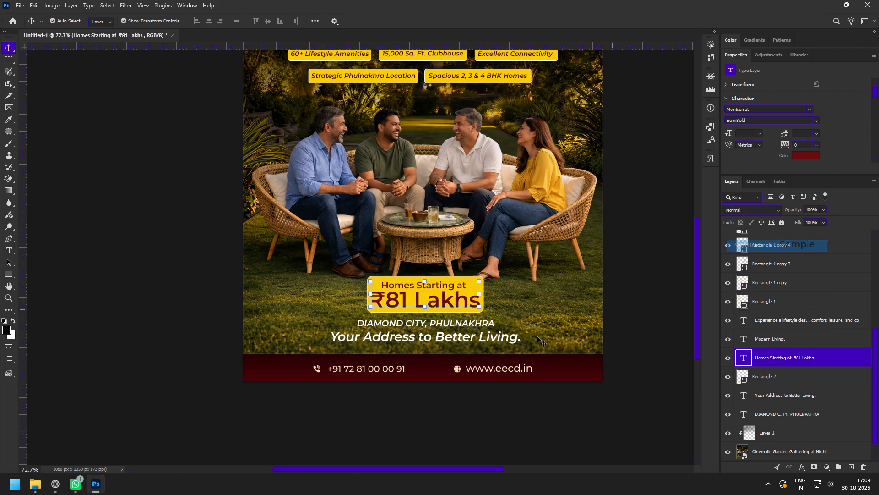
# Examine the price text's fit and spacing inside the yellow box up close.
pyautogui.press('z')
pyautogui.moveTo(454, 306); pyautogui.dragTo(471, 322)
pyautogui.moveTo(414, 257); pyautogui.dragTo(430, 281)
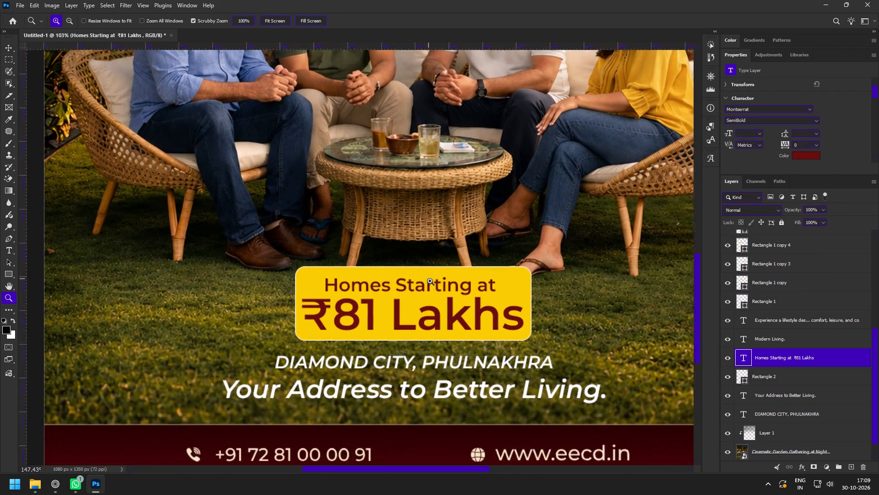
pyautogui.moveTo(430, 281); pyautogui.dragTo(430, 282)
pyautogui.moveTo(420, 286); pyautogui.dragTo(433, 299)
pyautogui.press('v')
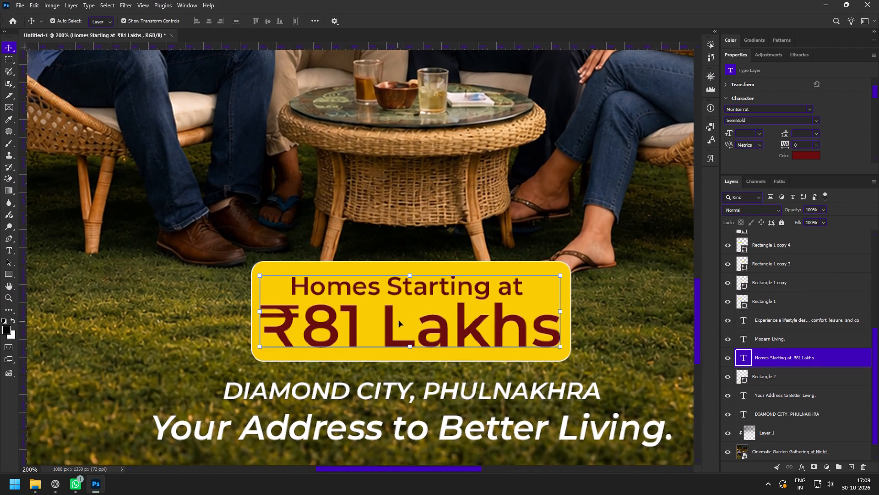
pyautogui.scroll(9, 401, 319)
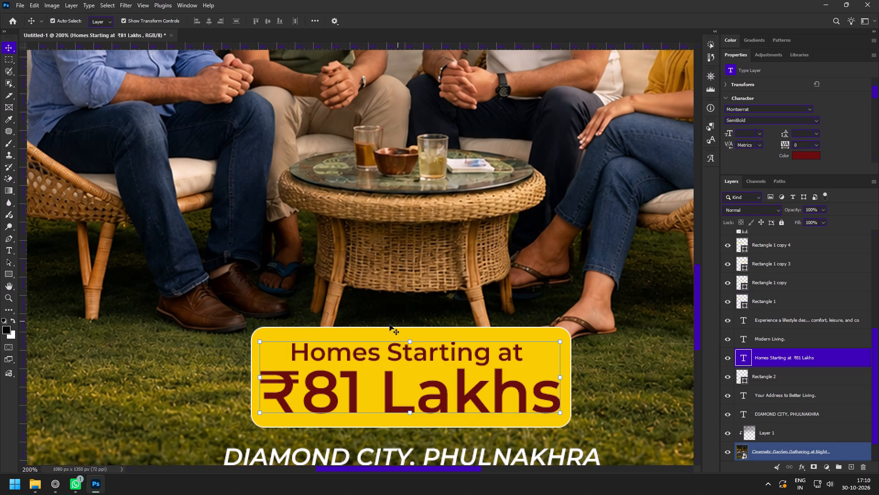
# Examine the headline, supporting sentence and amenity labels up close, then the layout of the whole post.
pyautogui.press('z')
pyautogui.moveTo(449, 240); pyautogui.dragTo(406, 225)
pyautogui.press('space')
pyautogui.press('space')
pyautogui.press('space')
pyautogui.moveTo(483, 241); pyautogui.dragTo(456, 253)
pyautogui.press('space')
pyautogui.press('space')
pyautogui.press('space')
pyautogui.press('space')
pyautogui.press('space')
pyautogui.moveTo(452, 192); pyautogui.dragTo(452, 241)
pyautogui.press('space')
pyautogui.press('space')
pyautogui.press('space')
pyautogui.press('space')
pyautogui.moveTo(418, 91); pyautogui.dragTo(427, 132)
pyautogui.moveTo(291, 148); pyautogui.dragTo(302, 166)
pyautogui.moveTo(291, 181); pyautogui.dragTo(318, 225)
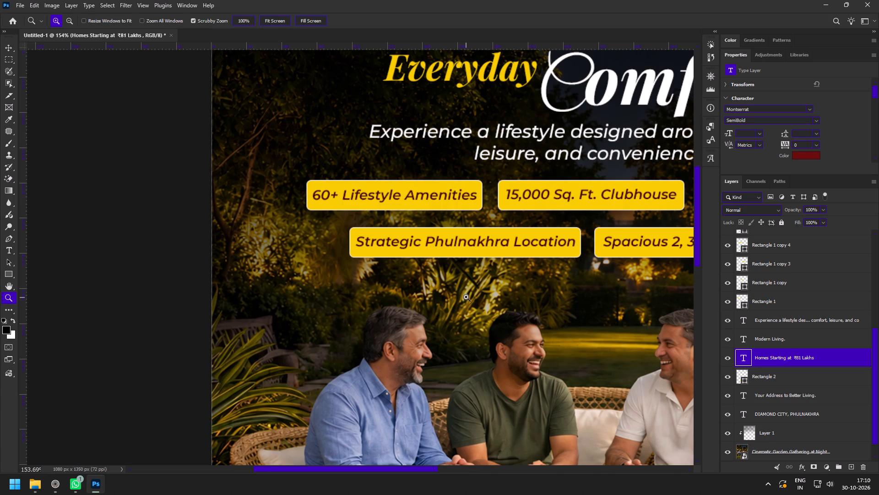
pyautogui.moveTo(525, 257); pyautogui.dragTo(505, 254)
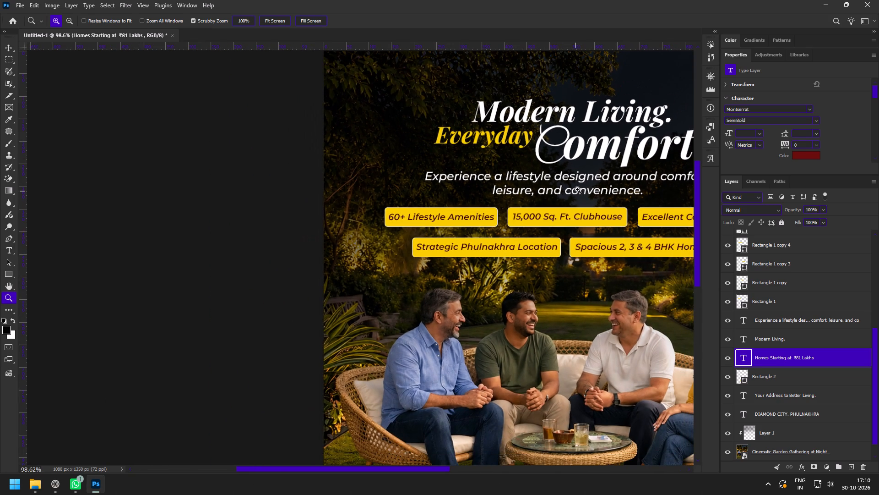
pyautogui.moveTo(567, 180); pyautogui.dragTo(573, 191)
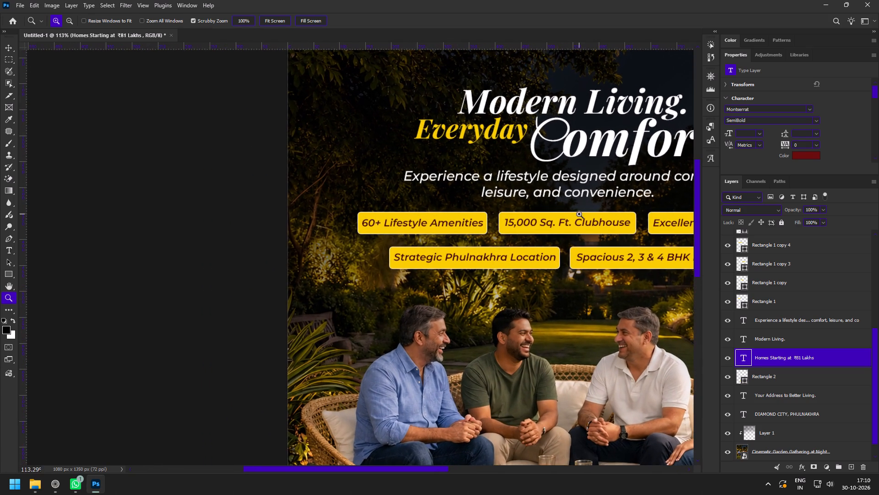
pyautogui.press('space')
pyautogui.press('space')
pyautogui.press('space')
pyautogui.press('space')
pyautogui.press('space')
pyautogui.moveTo(579, 216); pyautogui.dragTo(490, 213)
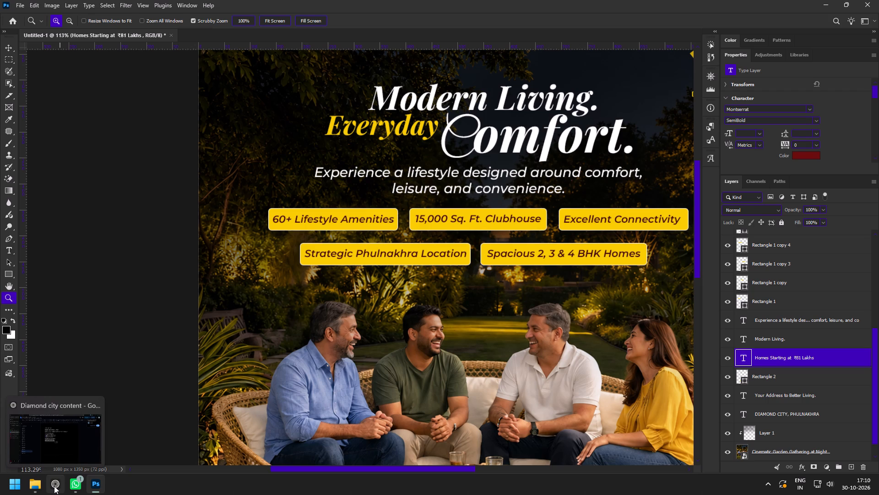
pyautogui.moveTo(535, 334); pyautogui.dragTo(523, 329)
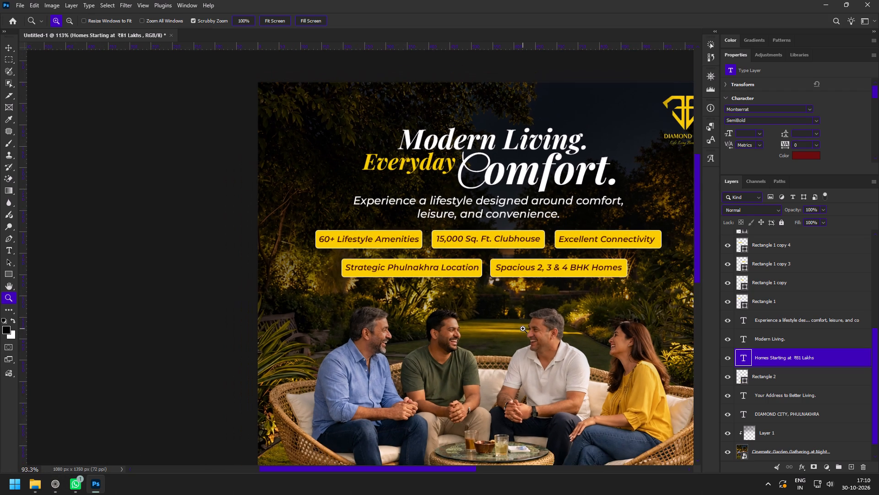
pyautogui.scroll(-5, 522, 332)
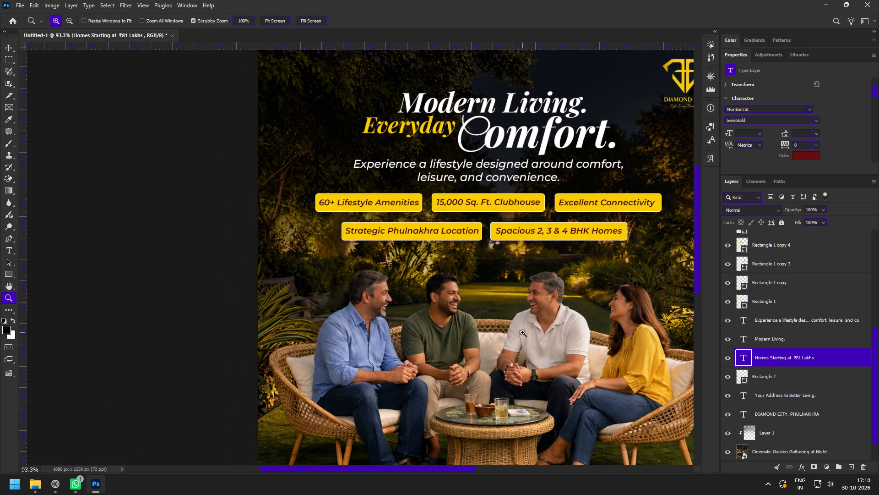
pyautogui.moveTo(522, 332); pyautogui.dragTo(506, 325)
pyautogui.moveTo(515, 327); pyautogui.dragTo(494, 320)
pyautogui.scroll(-4, 503, 336)
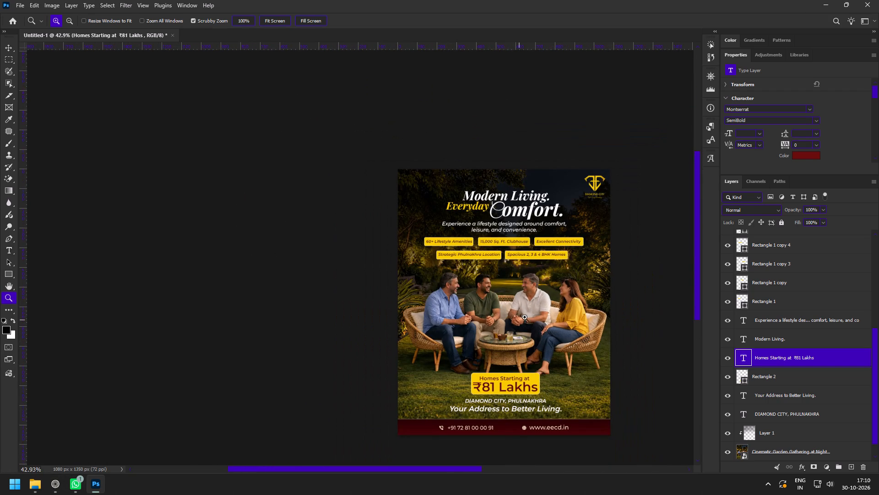
# Darken the grass behind the location line and tagline on Layer 1 with a large soft black brush at 30% opacity.
pyautogui.moveTo(525, 317); pyautogui.dragTo(538, 336)
pyautogui.scroll(-3, 549, 341)
pyautogui.moveTo(564, 336); pyautogui.dragTo(572, 349)
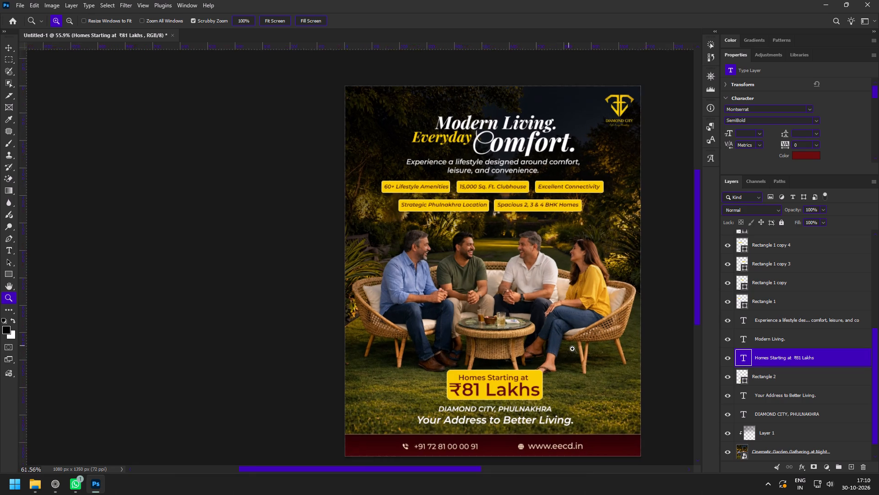
pyautogui.moveTo(572, 349); pyautogui.dragTo(573, 349)
pyautogui.scroll(-7, 569, 373)
pyautogui.moveTo(571, 381); pyautogui.dragTo(594, 400)
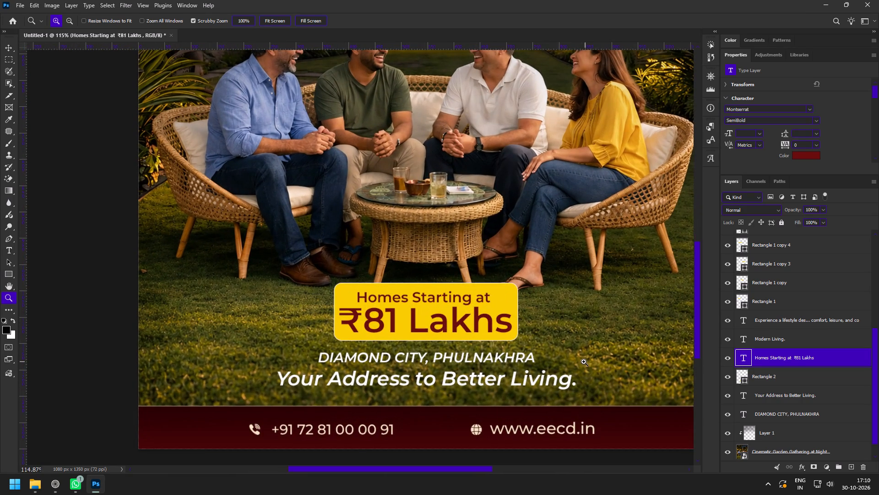
pyautogui.press('v')
pyautogui.click(611, 347)
pyautogui.scroll(-4, 783, 374)
pyautogui.click(751, 414)
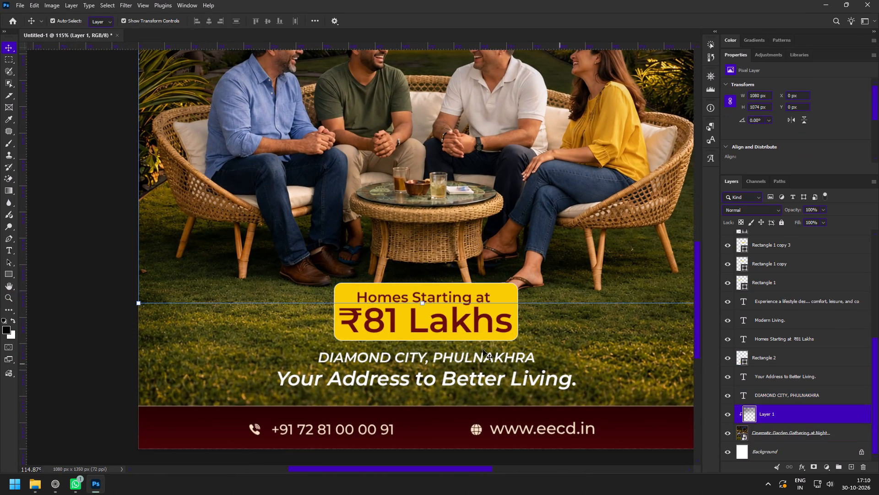
pyautogui.press('b')
pyautogui.press('space')
pyautogui.moveTo(442, 376); pyautogui.dragTo(418, 280)
pyautogui.click(390, 391)
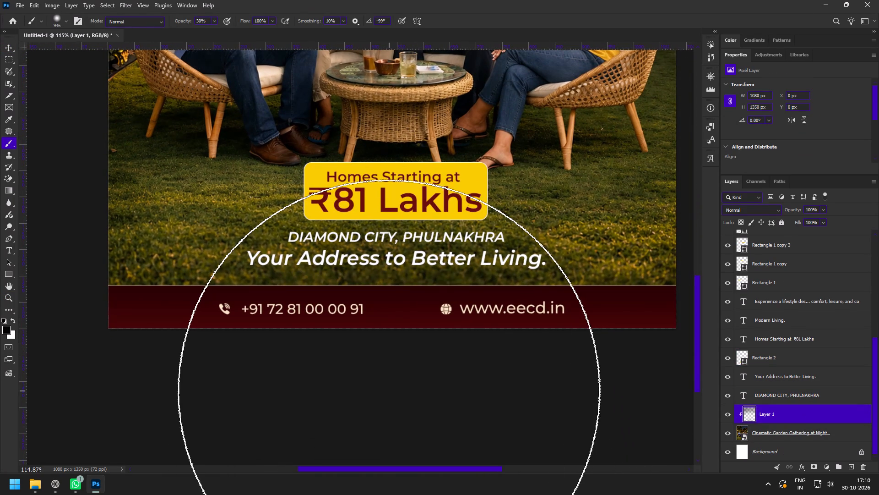
pyautogui.click(270, 381)
pyautogui.click(141, 390)
pyautogui.click(629, 384)
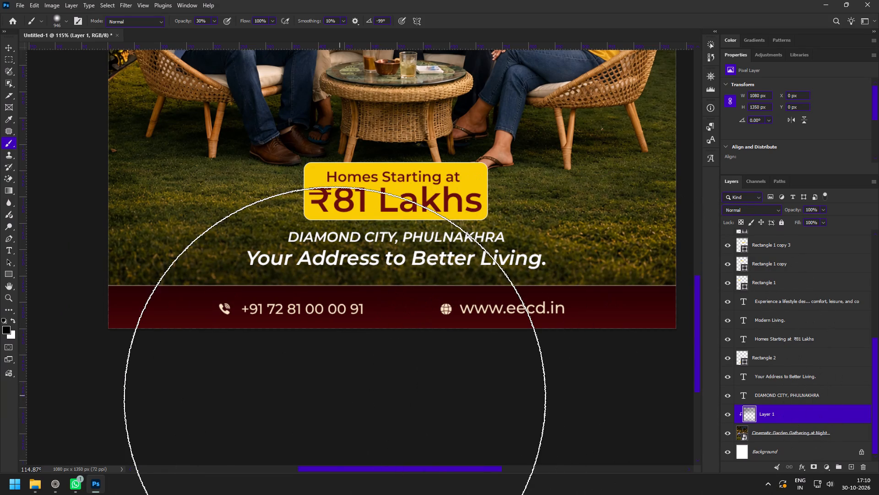
pyautogui.click(353, 399)
pyautogui.click(418, 450)
# Examine the whole post with its darkened lower area, from the footer up to the headline and logo.
pyautogui.press('z')
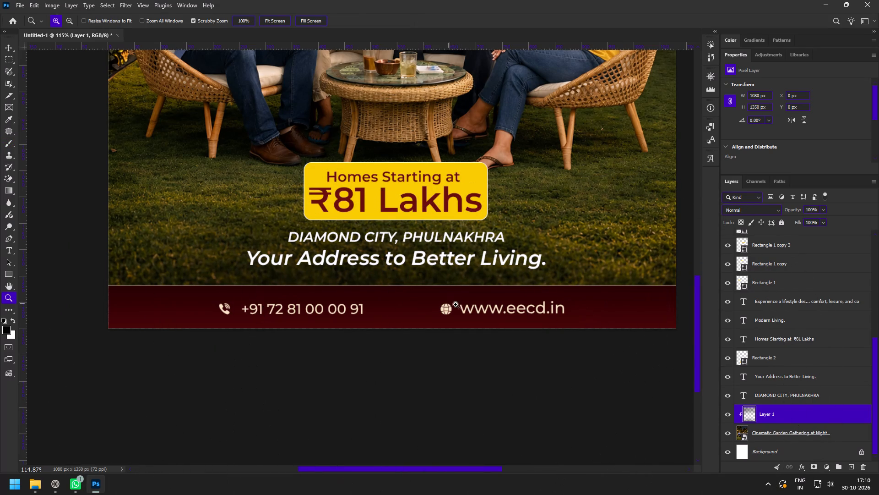
pyautogui.moveTo(448, 297); pyautogui.dragTo(423, 287)
pyautogui.press('space')
pyautogui.press('space')
pyautogui.press('space')
pyautogui.press('space')
pyautogui.press('space')
pyautogui.moveTo(443, 271); pyautogui.dragTo(436, 370)
pyautogui.moveTo(419, 215); pyautogui.dragTo(426, 223)
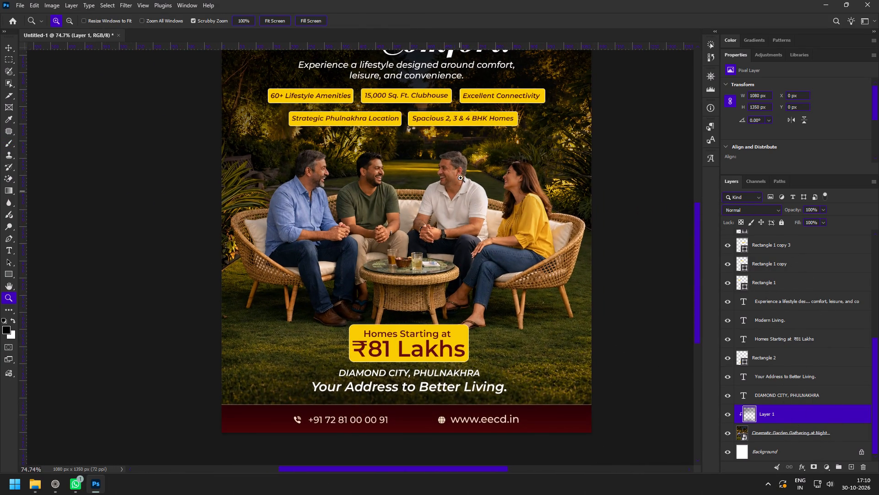
pyautogui.press('space')
pyautogui.press('space')
pyautogui.press('space')
pyautogui.press('space')
pyautogui.press('space')
pyautogui.press('space')
pyautogui.moveTo(461, 187); pyautogui.dragTo(444, 287)
pyautogui.moveTo(382, 257); pyautogui.dragTo(395, 270)
pyautogui.press('space')
pyautogui.press('space')
pyautogui.press('space')
pyautogui.press('space')
pyautogui.moveTo(414, 287); pyautogui.dragTo(412, 253)
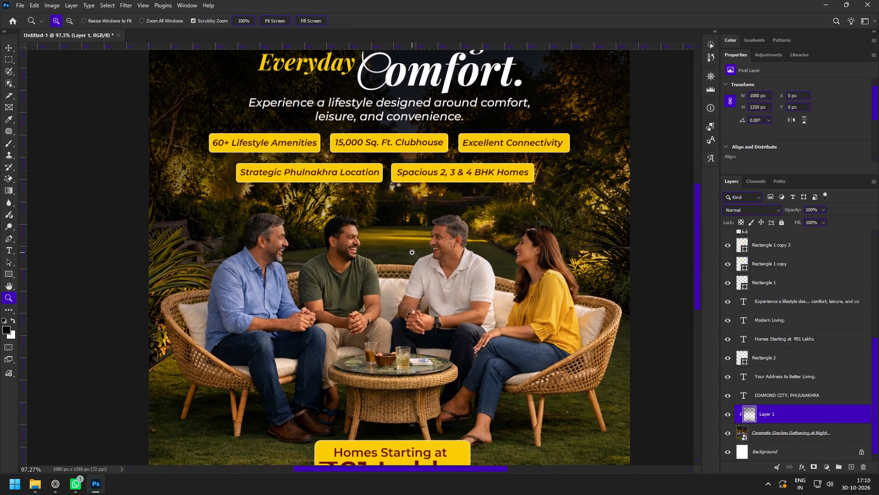
pyautogui.moveTo(434, 267); pyautogui.dragTo(413, 263)
pyautogui.press('space')
pyautogui.press('space')
pyautogui.press('space')
pyautogui.press('space')
pyautogui.press('space')
pyautogui.moveTo(484, 289); pyautogui.dragTo(470, 286)
# Stamp all visible layers into a new layer above the Excellent Connectivity text and convert it to a smart object.
pyautogui.scroll(4, 813, 362)
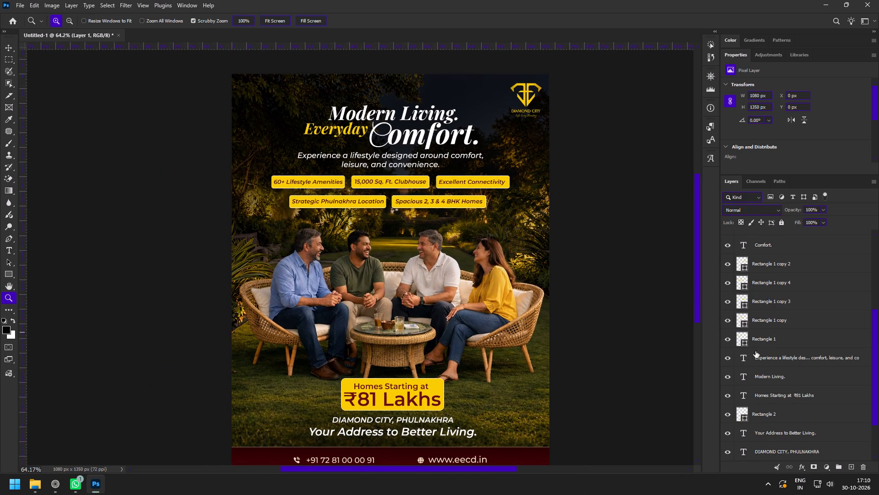
pyautogui.scroll(15, 779, 362)
pyautogui.click(766, 231)
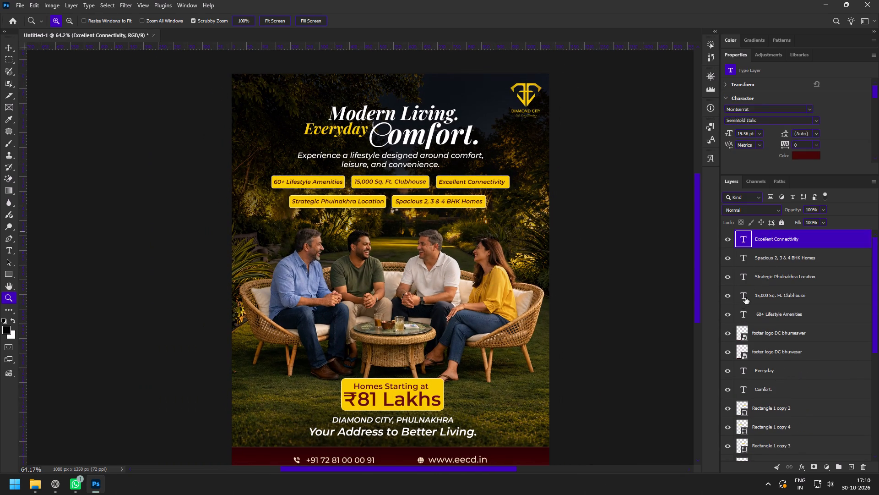
pyautogui.hotkey('ctrl', 'alt', 'shift', 'e')
pyautogui.press('F8')
# Load the merged layer's outline as a selection and copy the flattened post.
pyautogui.keyDown('ctrl'); pyautogui.click(740, 237); pyautogui.keyUp('ctrl')
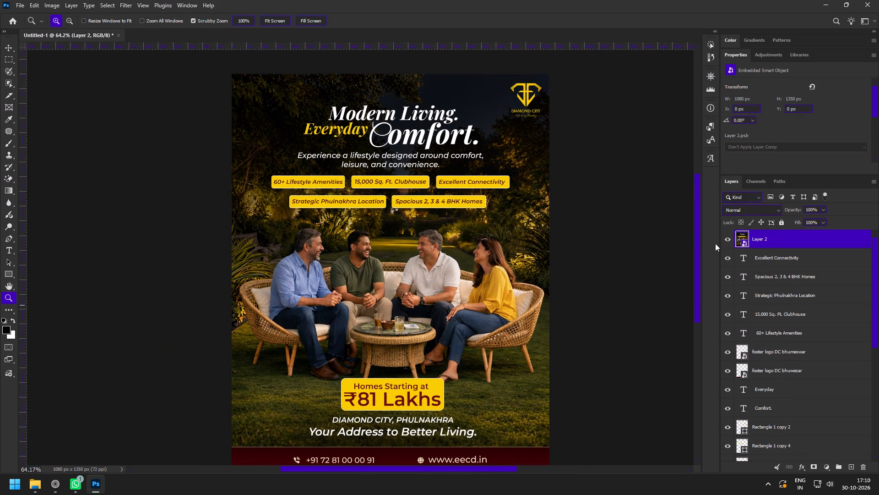
pyautogui.hotkey('ctrl', 'c')
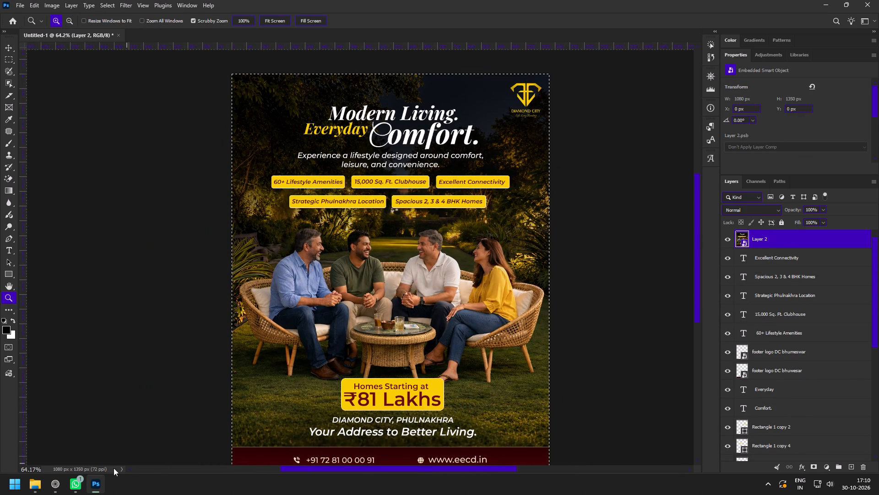
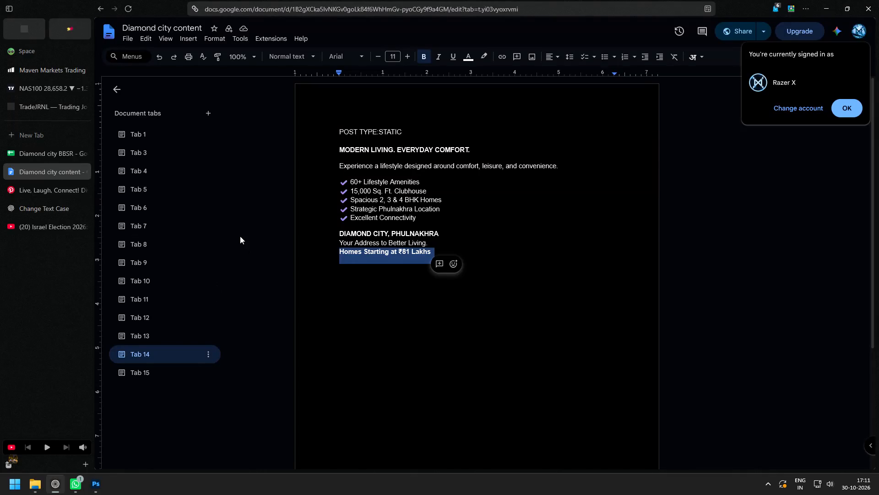
# In the Diamond city BBSR sheet, set the Creative Status of the 1/12/2026 static post to Done.
pyautogui.click(43, 156)
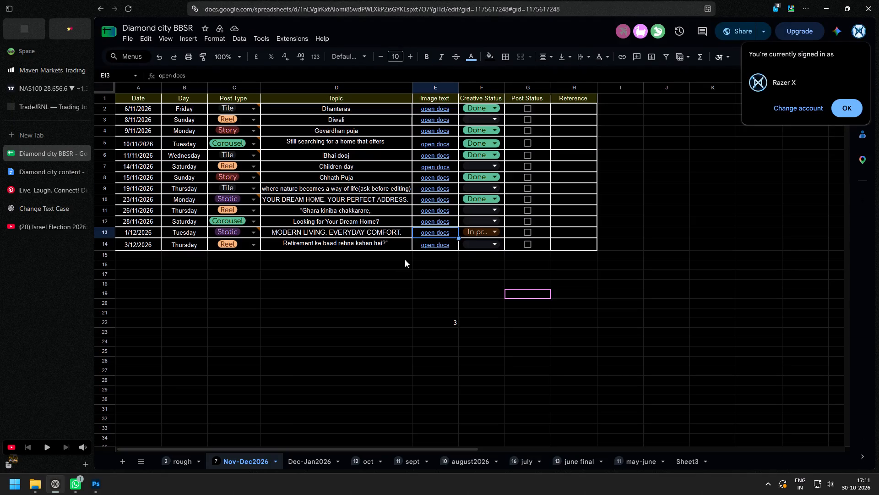
pyautogui.click(470, 231)
pyautogui.click(470, 246)
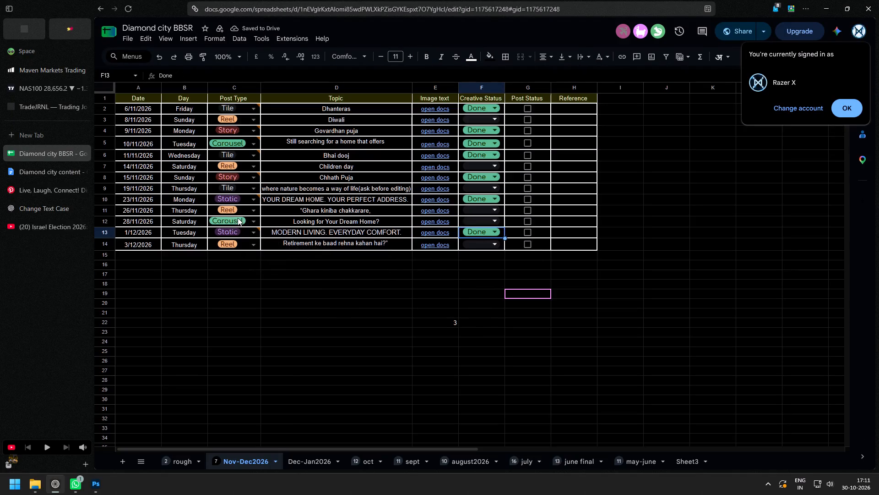
# Switch to Photoshop and copy the selected merged design from the smart object layer Layer 2.
pyautogui.click(96, 486)
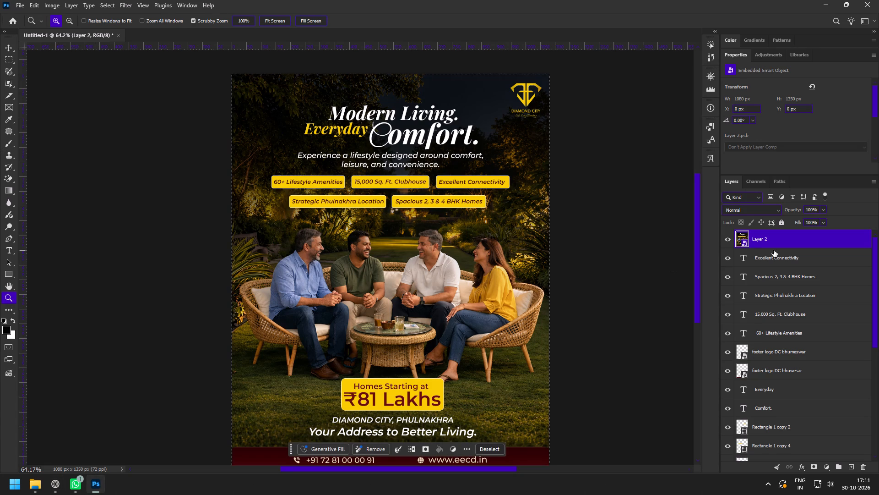
pyautogui.keyDown('ctrl'); pyautogui.click(742, 239); pyautogui.keyUp('ctrl')
pyautogui.hotkey('ctrl', 'c')
# Save the post as a Photoshop file named 1 Dec static in the Dimond City Ested state folder, with Maximize Compatibility on.
pyautogui.click(117, 36)
pyautogui.click(481, 180)
pyautogui.hotkey('ctrl', 's')
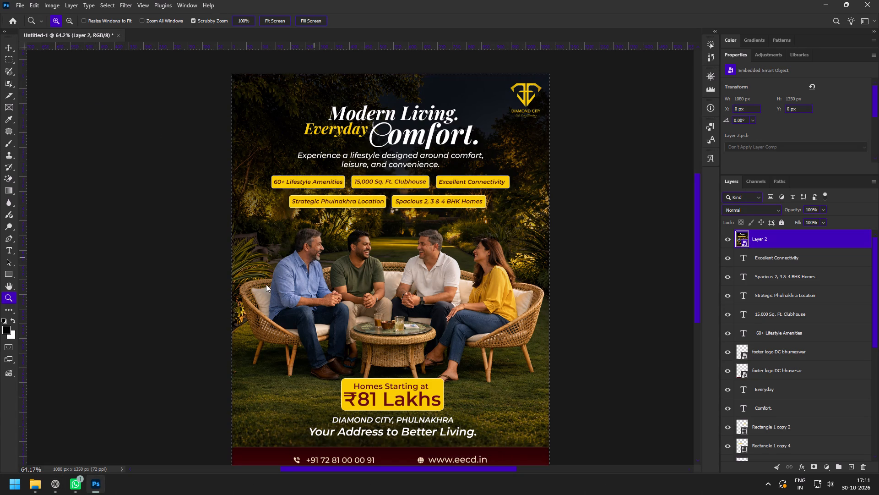
pyautogui.click(51, 488)
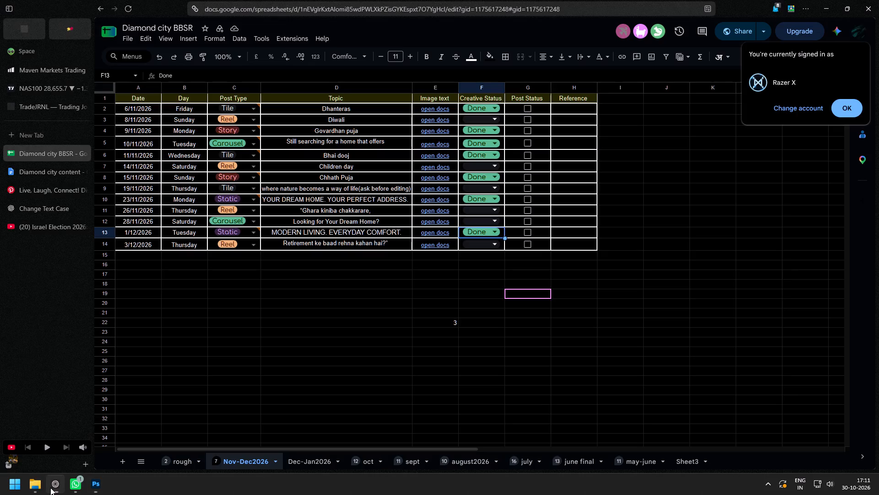
pyautogui.click(50, 488)
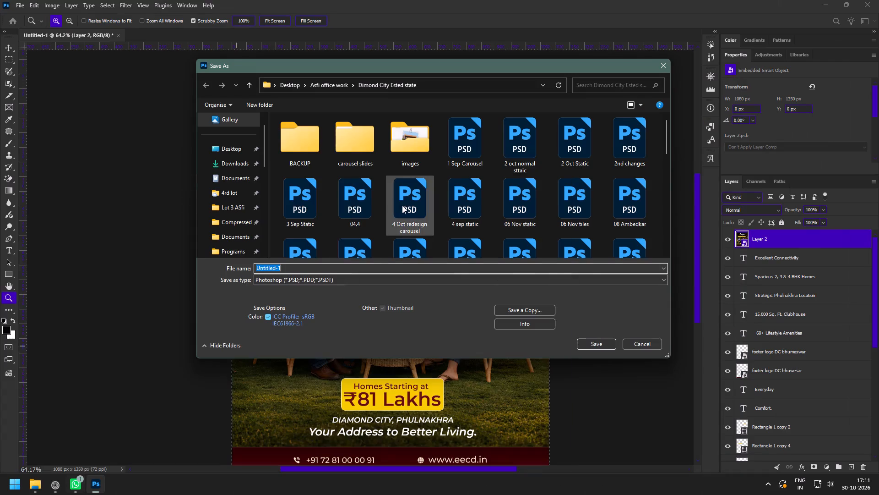
pyautogui.write('1 Dec')
pyautogui.press('space')
pyautogui.write('static')
pyautogui.press('space')
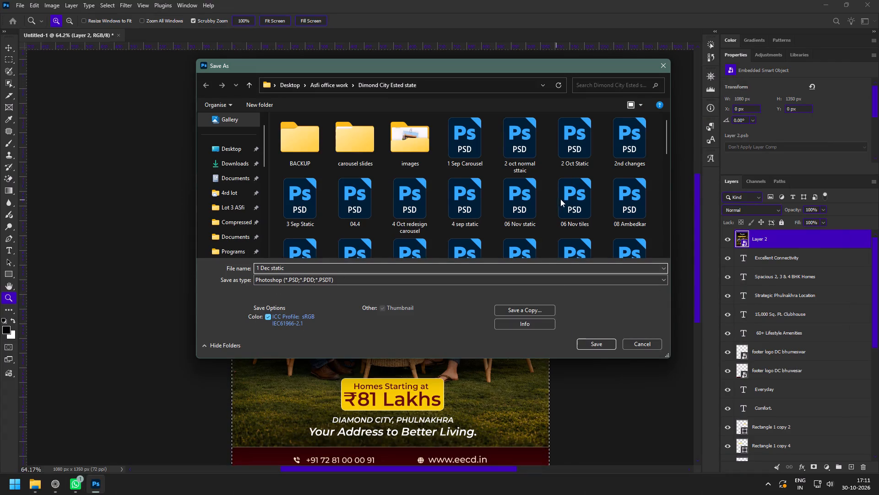
pyautogui.click(597, 344)
pyautogui.click(543, 132)
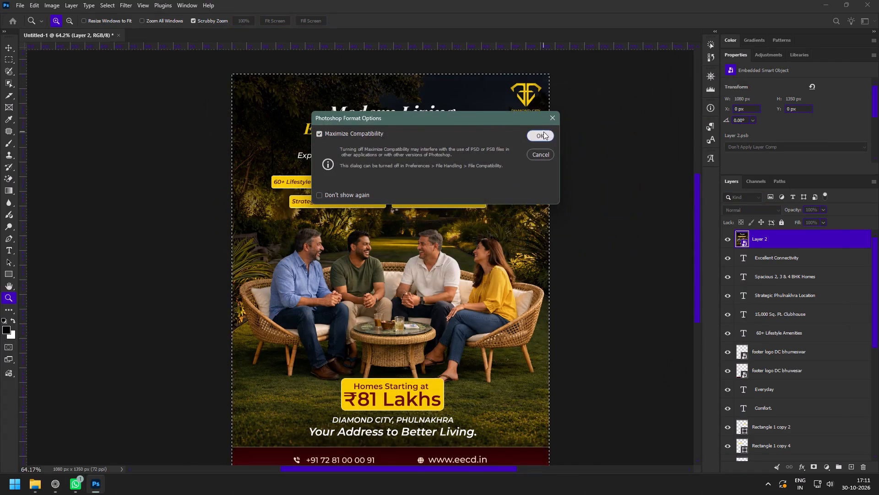
# Save the 1 Dec static document once more and close it.
pyautogui.hotkey('ctrl', 's')
pyautogui.click(126, 36)
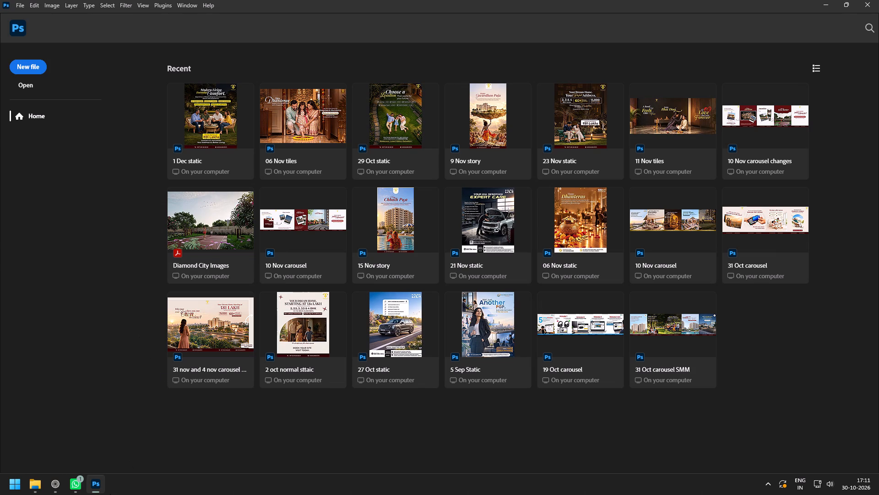
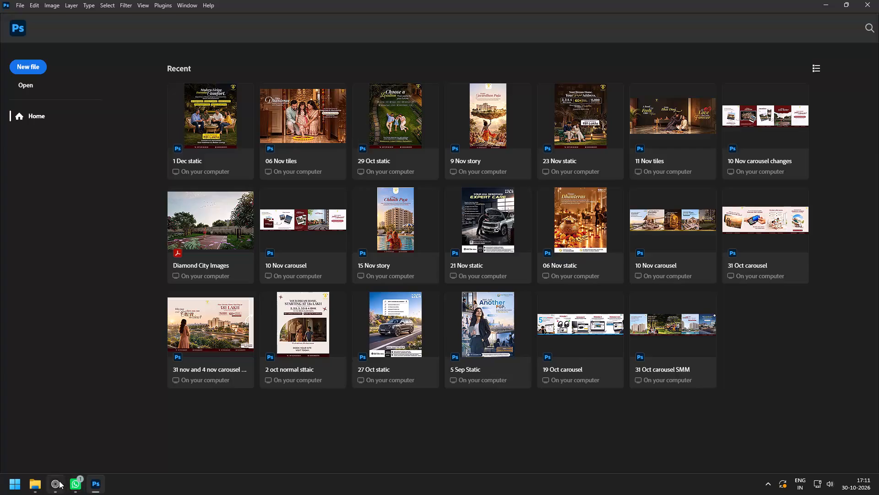
# Switch to the Diamond city BBSR sheet and set the Creative Status of the 28/11/2026 carousel to In progress.
pyautogui.click(59, 481)
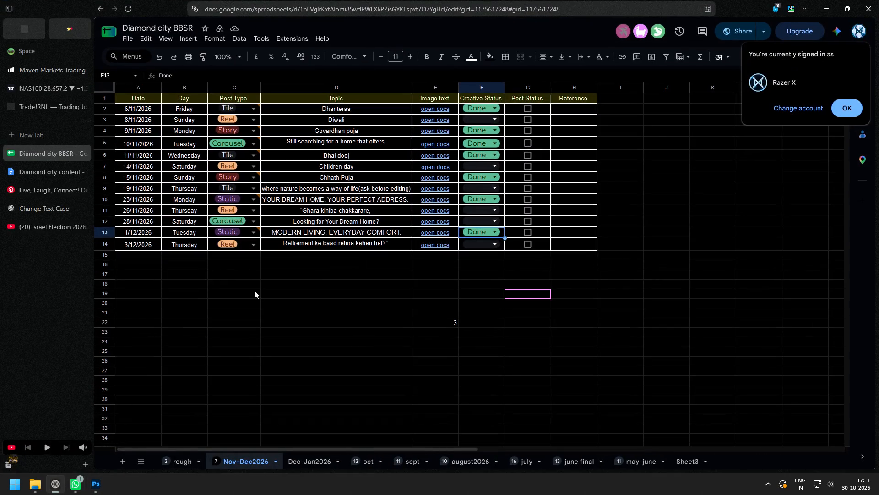
pyautogui.click(482, 221)
pyautogui.click(475, 247)
# Add the comment RAHUL to the Post Type cell of the 28/11/2026 carousel.
pyautogui.rightClick(225, 220)
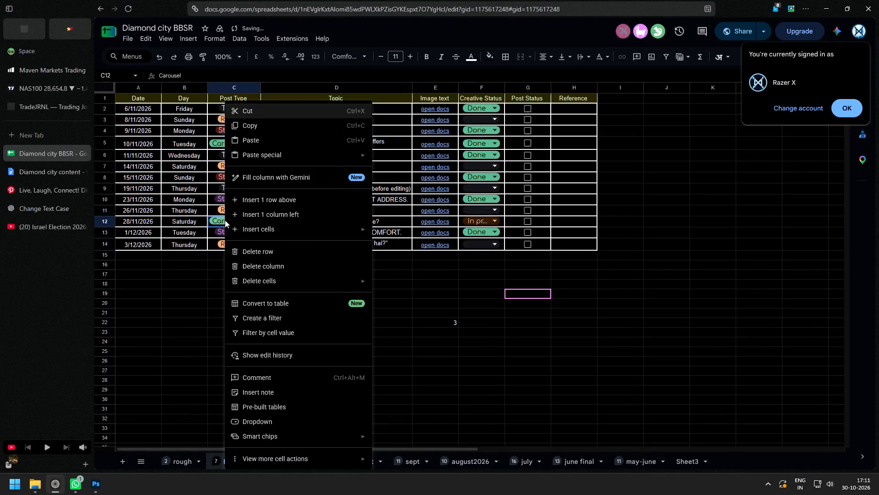
pyautogui.click(266, 374)
pyautogui.write('RAHUL')
pyautogui.hotkey('ctrl', 'Return')
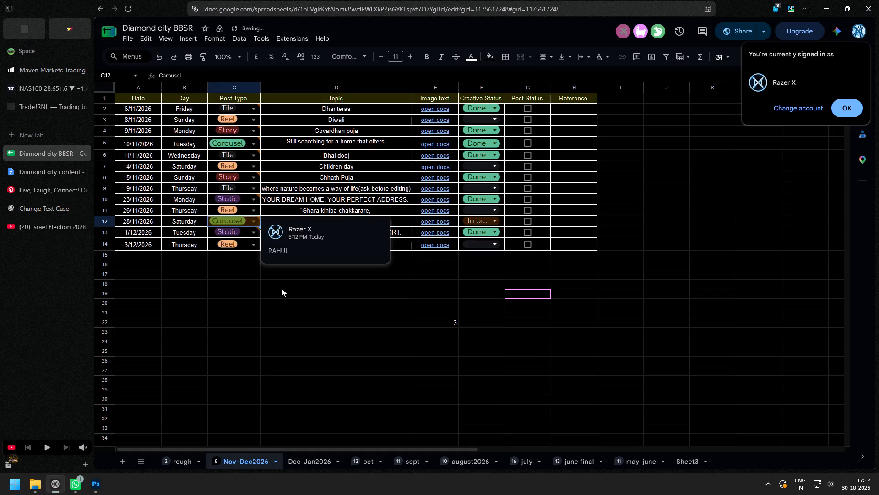
# Open the linked image text document for the 28/11/2026 carousel, Looking for Your Dream Home?
pyautogui.click(434, 221)
pyautogui.click(466, 236)
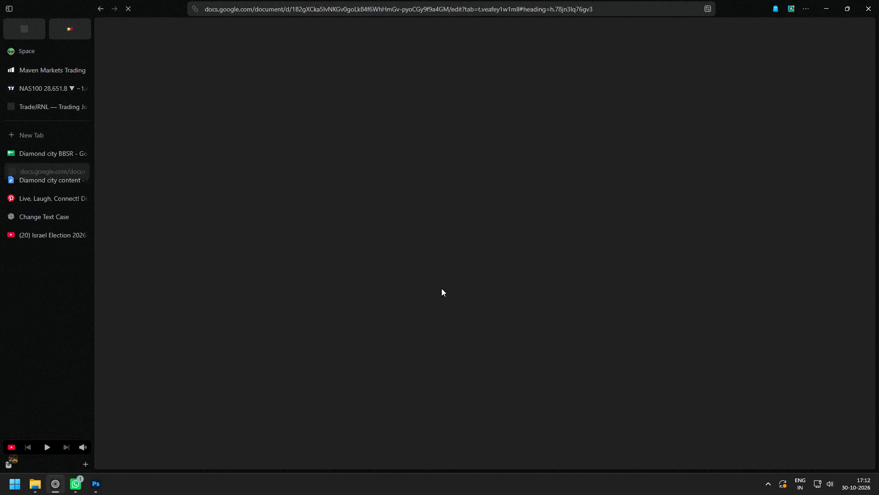